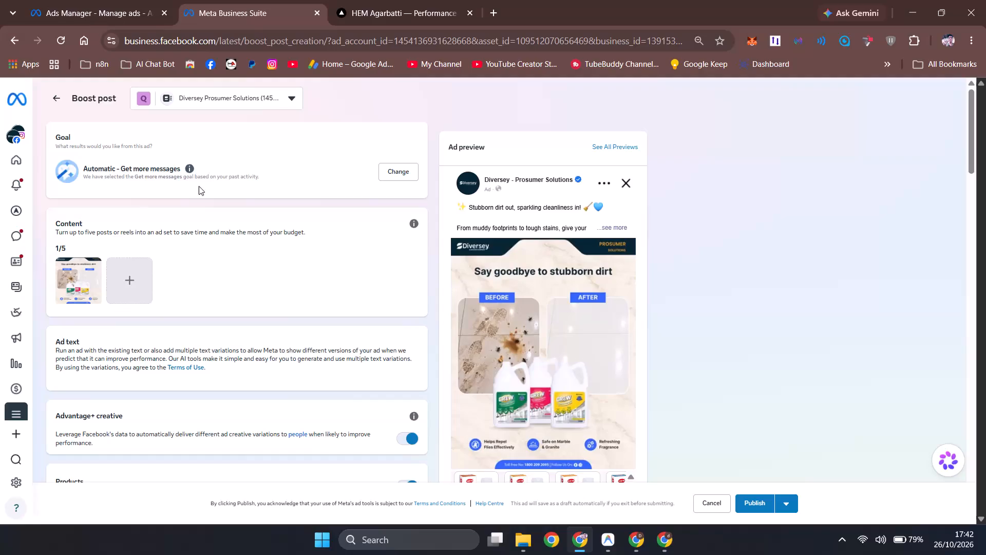
# Change the boosted post's goal to Get more engagement and save it.
pyautogui.click(382, 170)
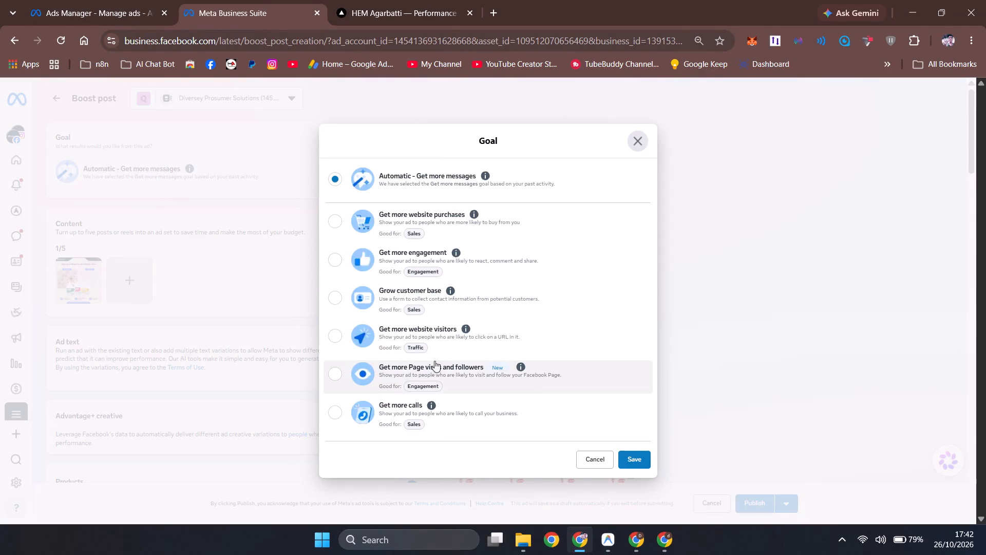
pyautogui.scroll(-1, 443, 297)
pyautogui.click(459, 260)
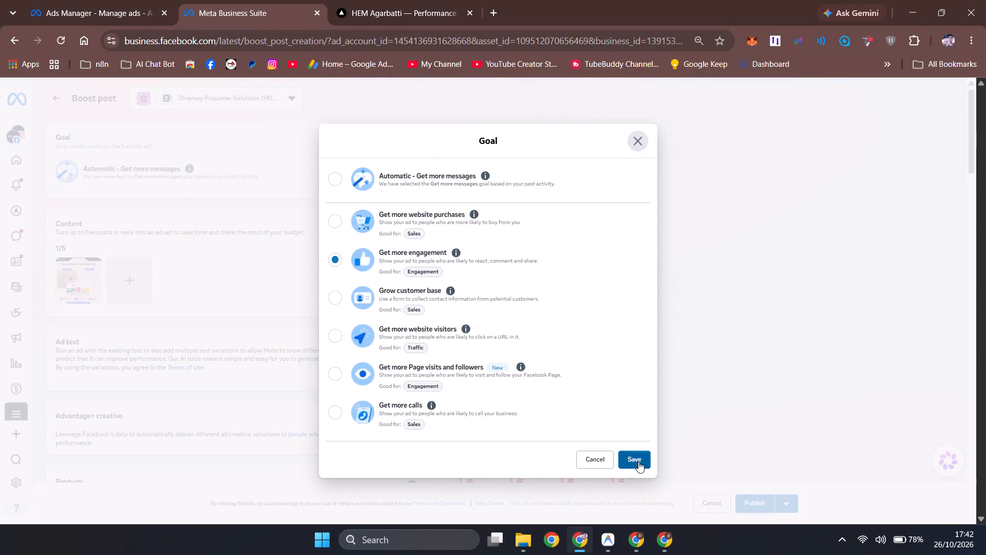
pyautogui.click(648, 464)
# Set the boosted post's button label to No button.
pyautogui.scroll(-3, 160, 339)
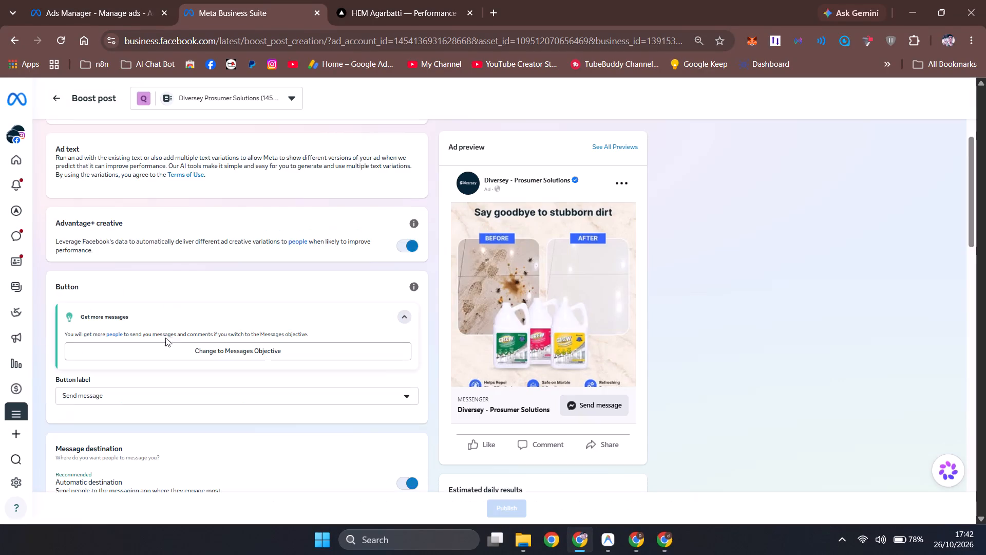
pyautogui.scroll(-1, 173, 332)
pyautogui.click(166, 334)
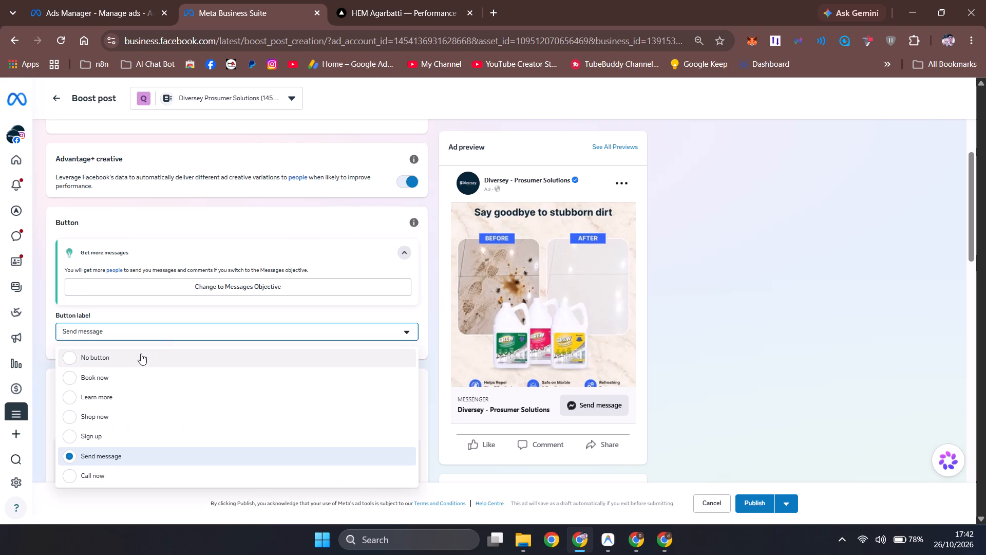
pyautogui.click(141, 354)
# Give the ad schedule a chosen end date with a duration of 2 days.
pyautogui.scroll(-3, 295, 359)
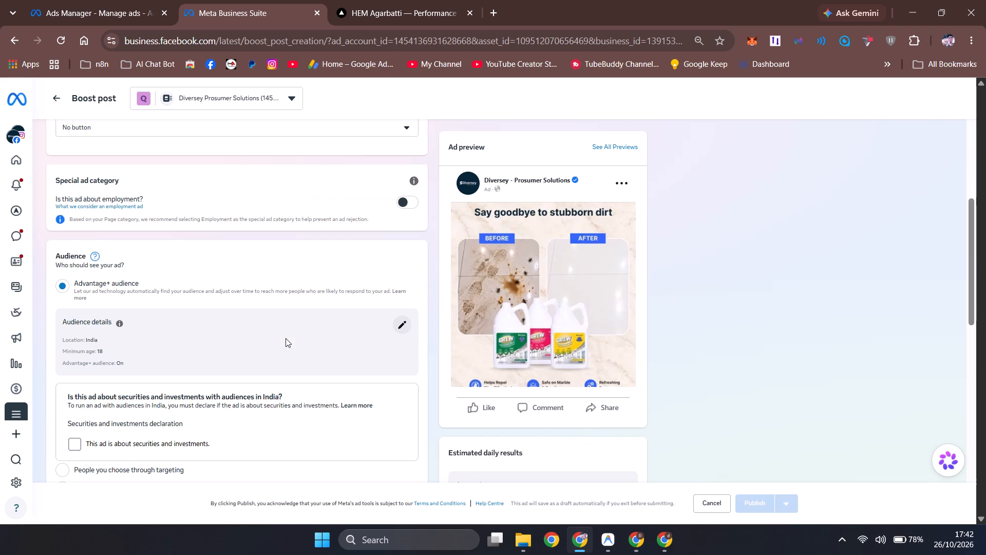
pyautogui.scroll(-1, 130, 416)
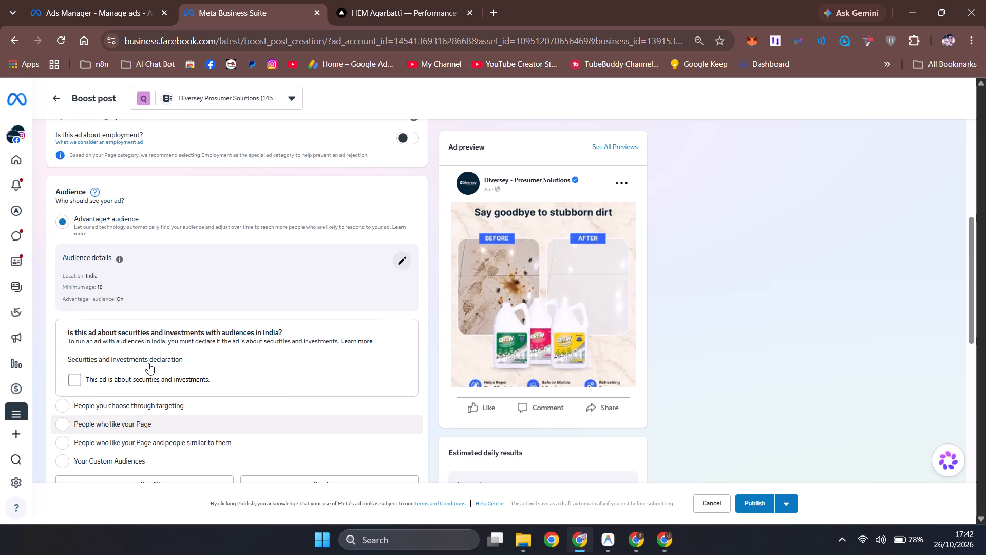
pyautogui.scroll(-4, 154, 338)
pyautogui.scroll(2, 142, 329)
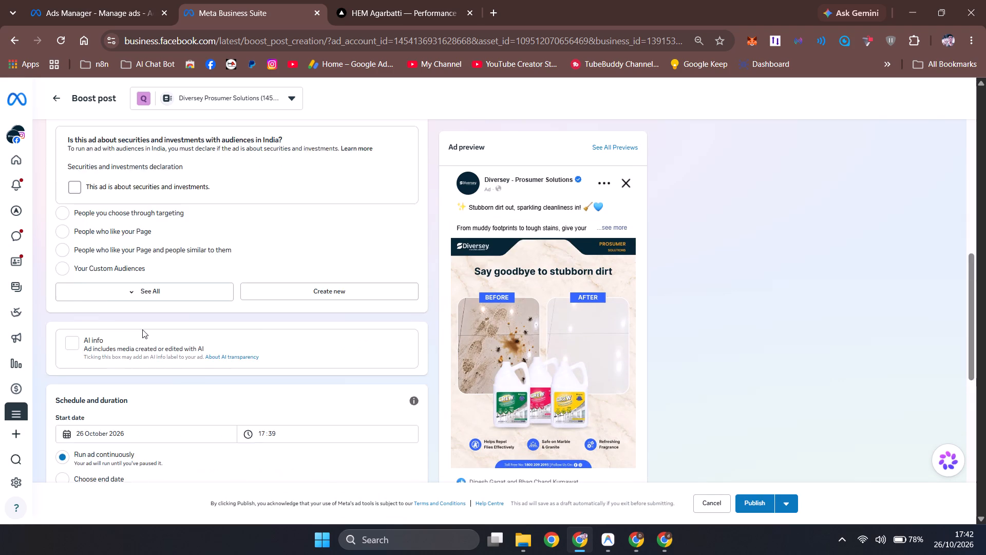
pyautogui.scroll(1, 142, 329)
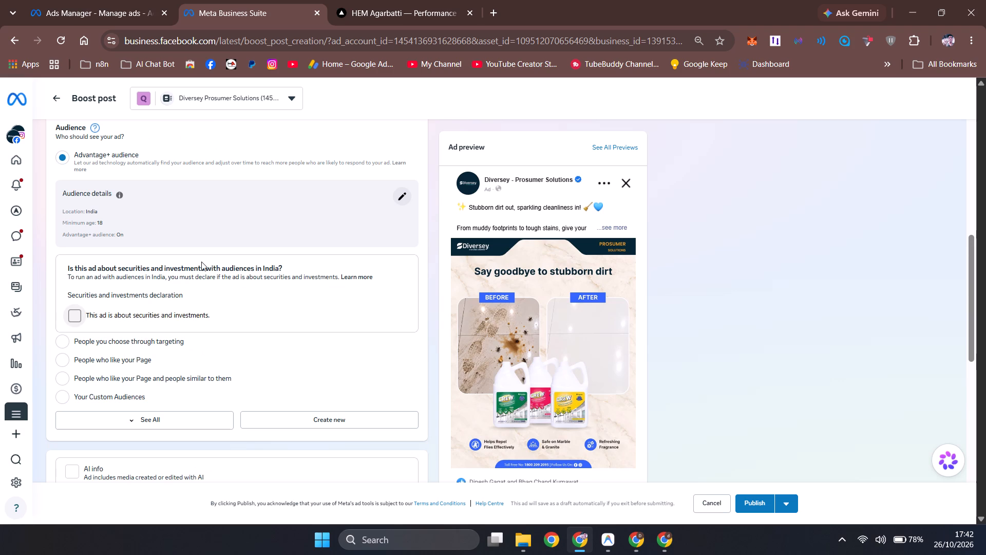
pyautogui.scroll(-6, 201, 264)
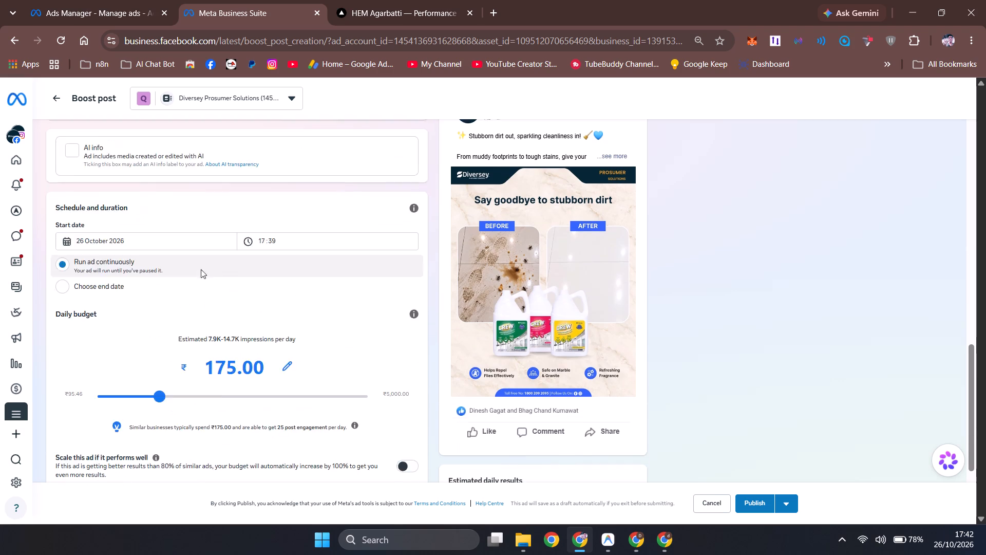
pyautogui.click(71, 225)
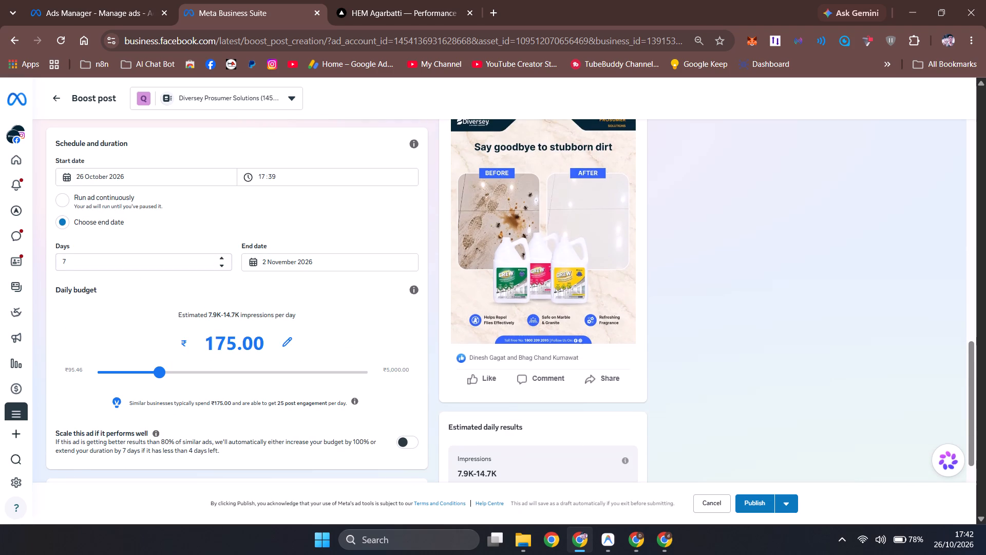
pyautogui.moveTo(89, 263); pyautogui.dragTo(38, 256)
pyautogui.press('2')
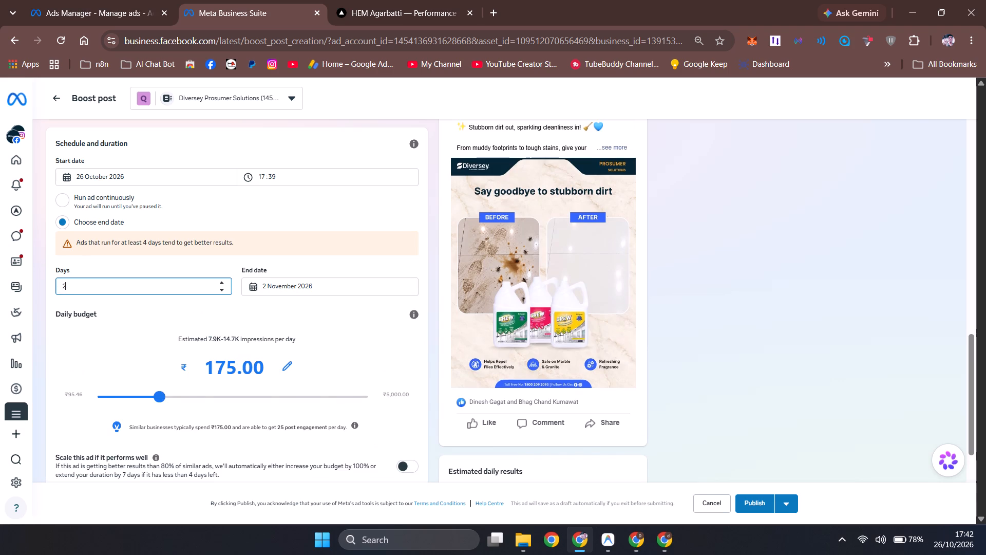
# Set the ad's daily budget to ₹100.
pyautogui.click(219, 366)
pyautogui.click(230, 365)
pyautogui.press('BackSpace')
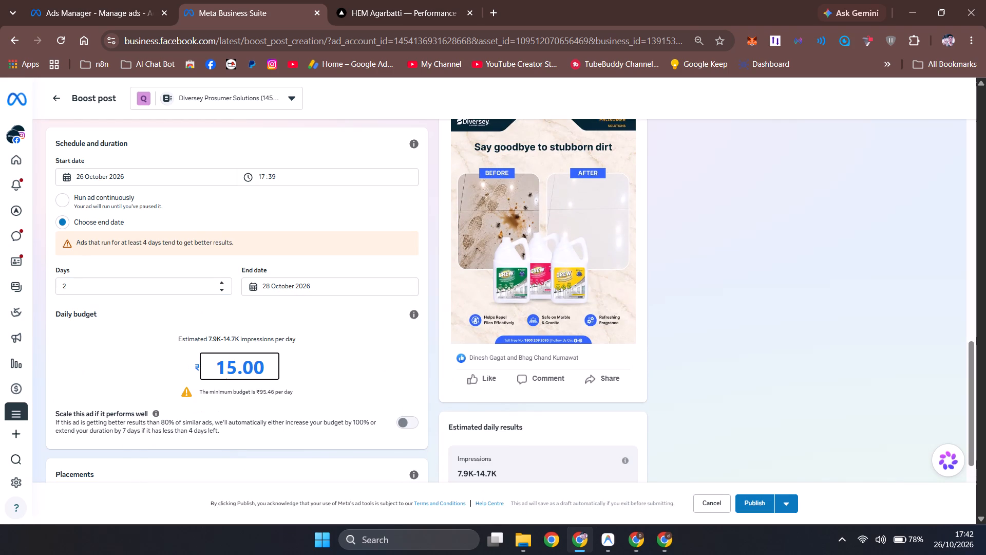
pyautogui.press('Delete')
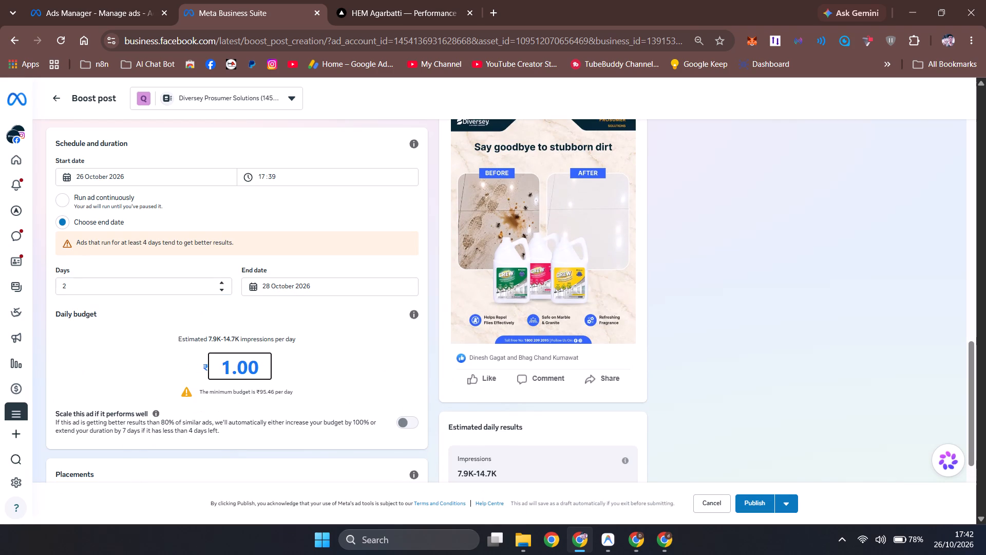
pyautogui.write('00')
pyautogui.click(119, 320)
# Publish the boosted Facebook post and close the ad review summary.
pyautogui.scroll(-4, 249, 398)
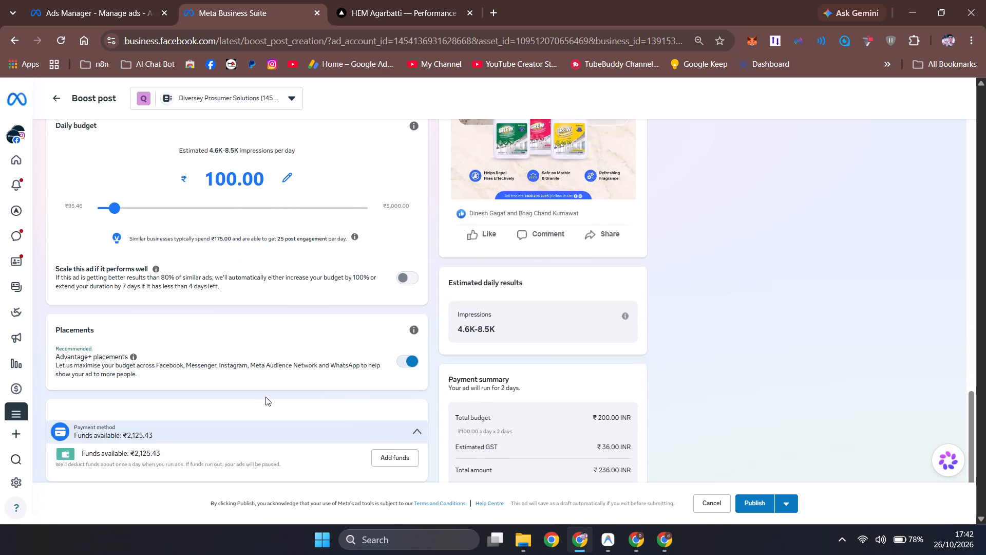
pyautogui.scroll(-1, 266, 397)
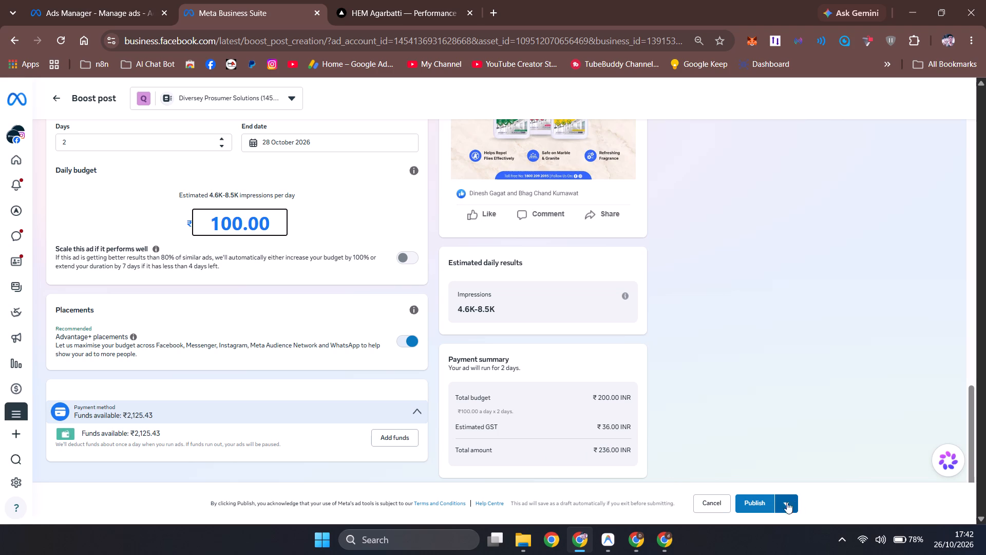
pyautogui.click(768, 501)
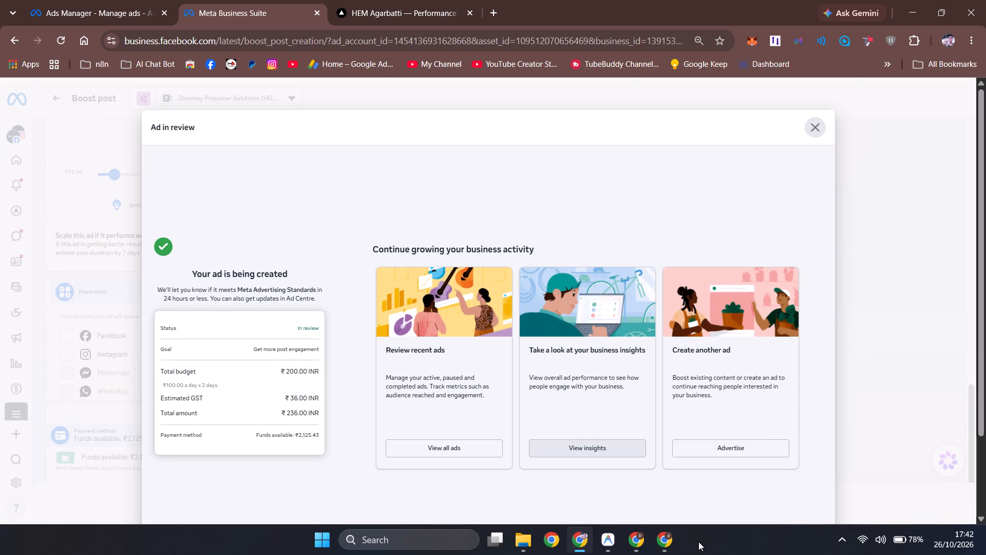
pyautogui.click(813, 129)
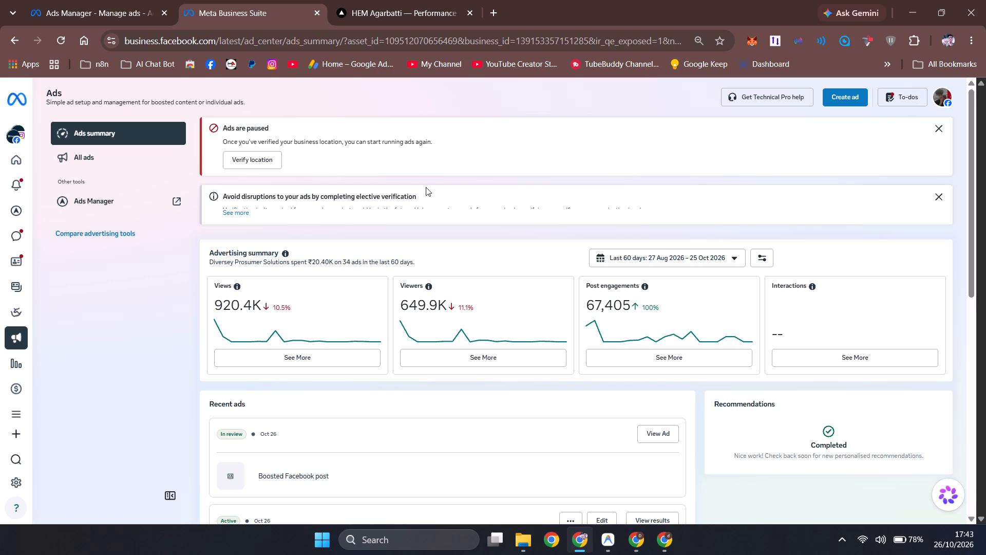
# Dismiss the "Ads are paused" notice on the ads summary and look over the recent ads.
pyautogui.click(943, 132)
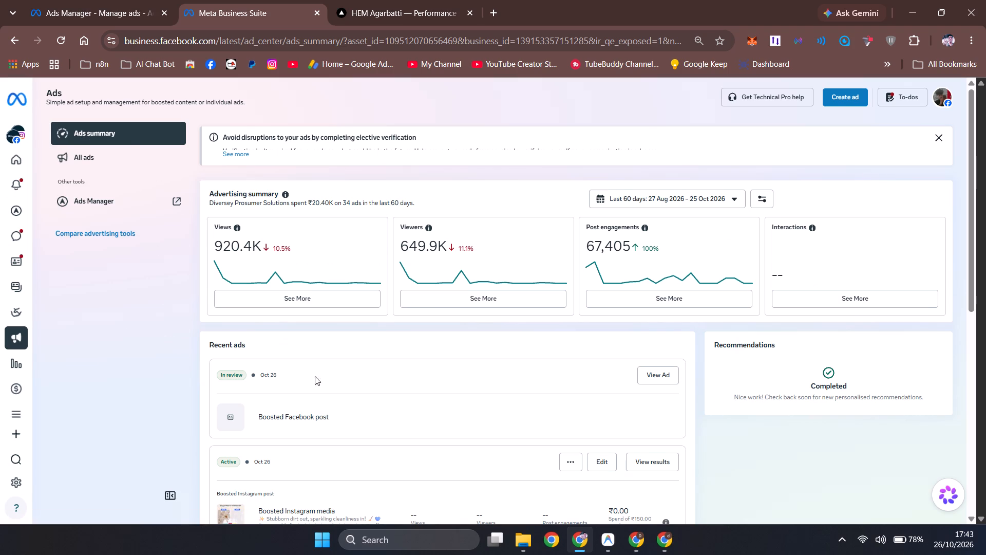
pyautogui.scroll(-4, 432, 346)
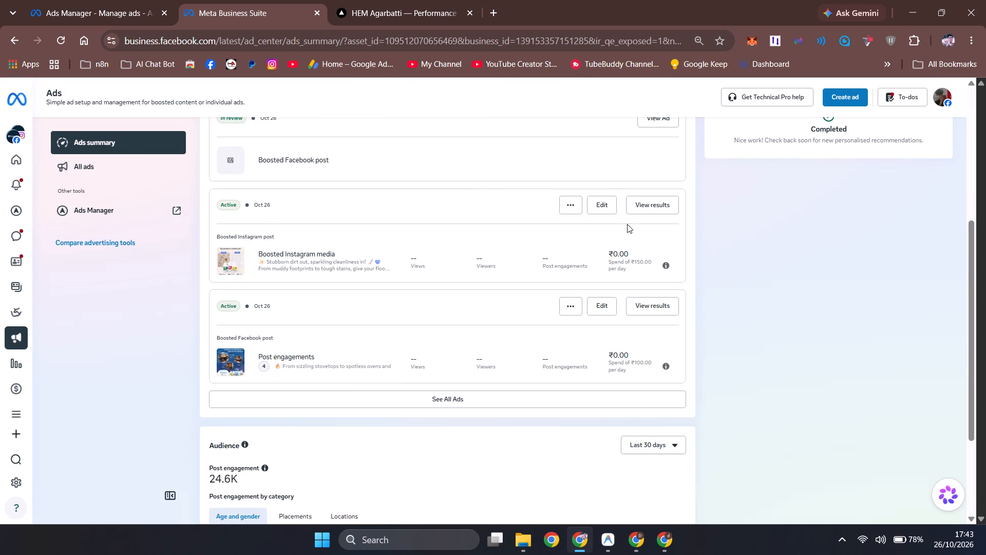
# Open Ads Manager from the ads summary, then return to the tab with the draft ad being edited.
pyautogui.click(173, 212)
pyautogui.click(249, 0)
pyautogui.click(125, 0)
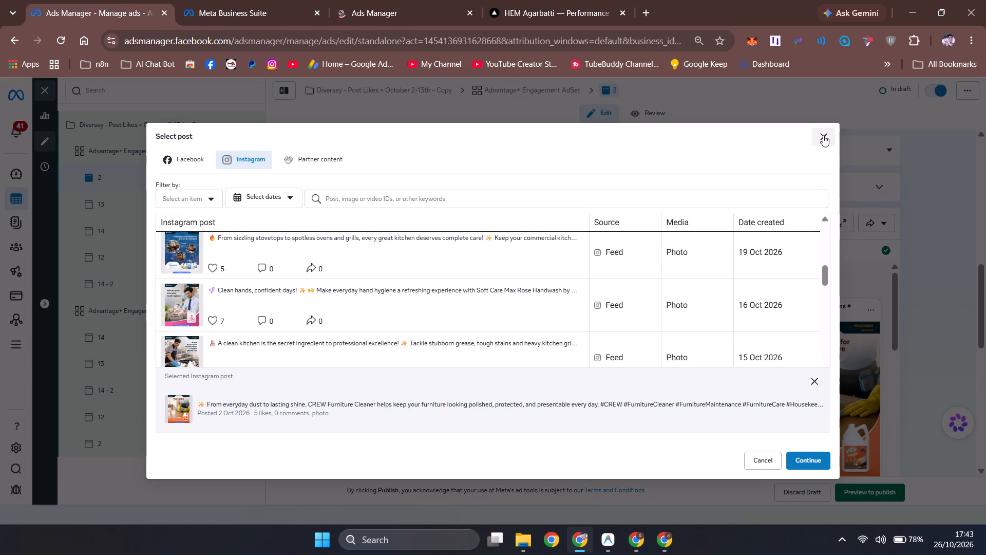
# Close the post selection and the editor for ad 2, leaving its changes as drafts without publishing.
pyautogui.click(822, 137)
pyautogui.click(48, 90)
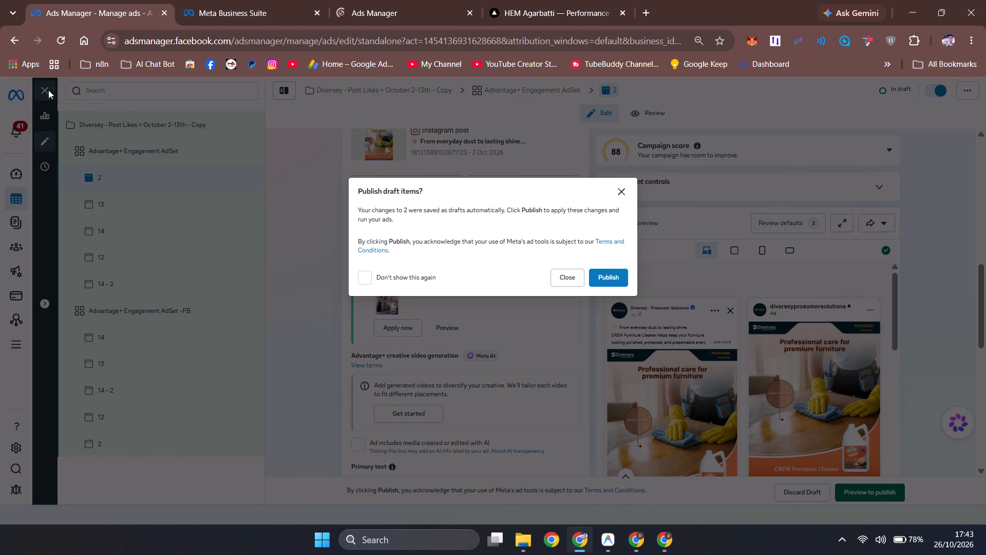
pyautogui.click(579, 282)
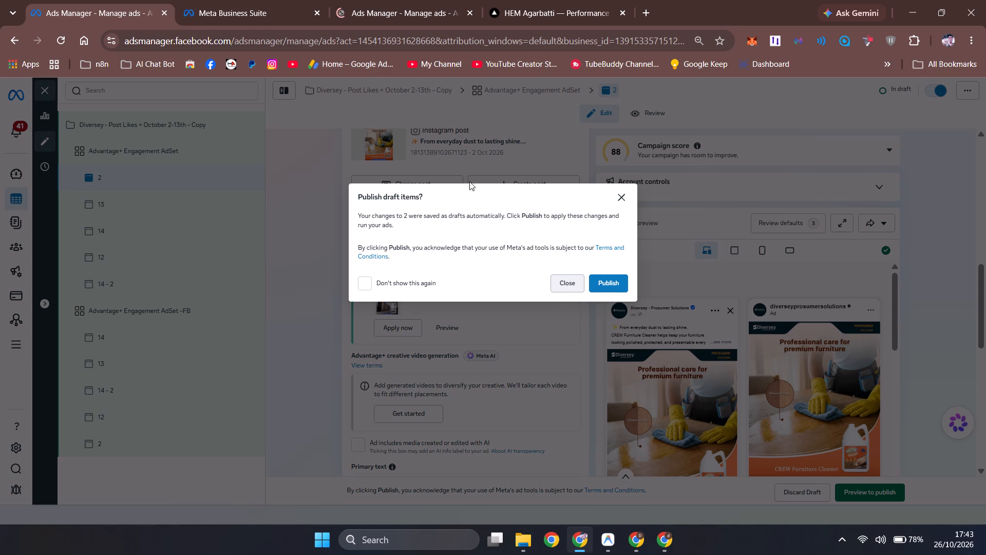
pyautogui.click(371, 0)
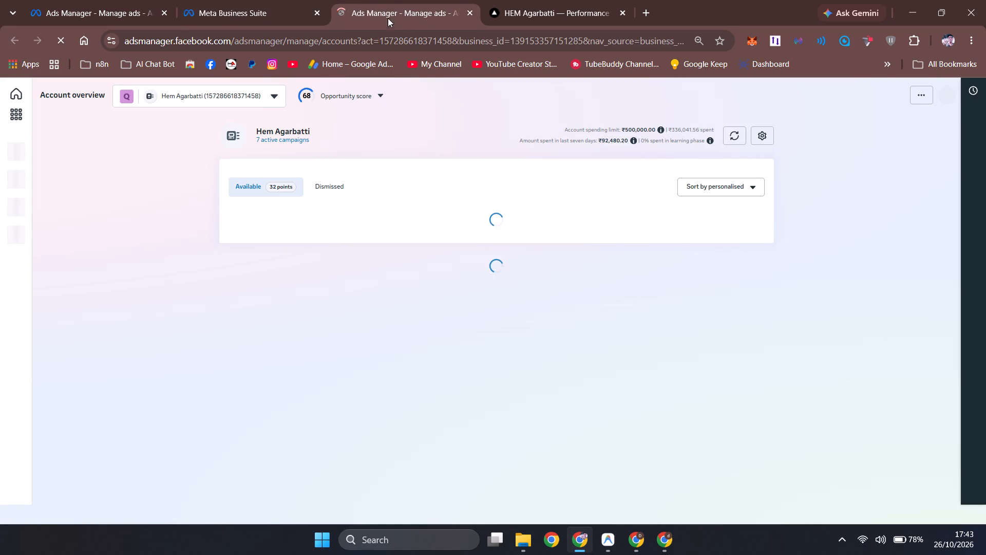
pyautogui.click(113, 0)
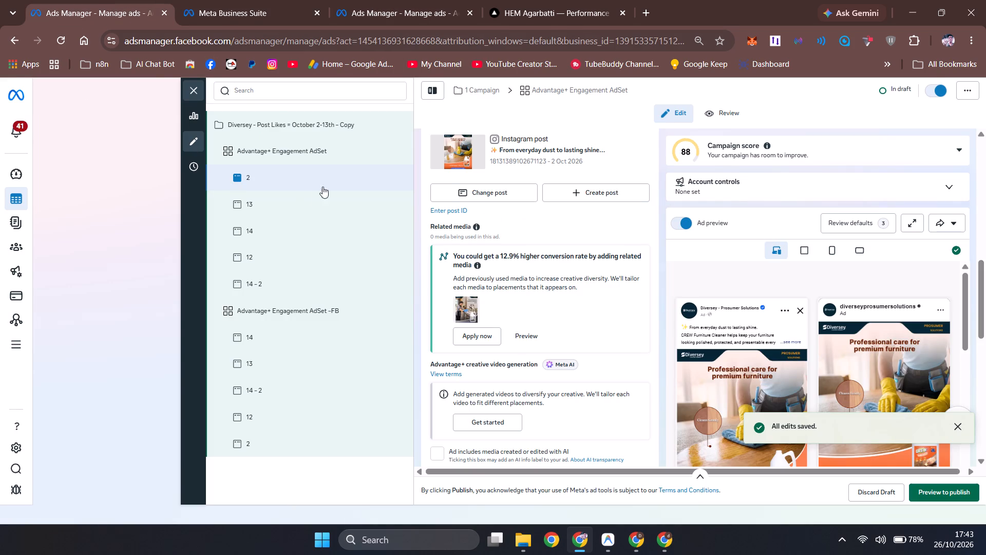
# Go to the campaigns list of the Diversey Prosumer Solutions account and clear the ad selection.
pyautogui.click(87, 177)
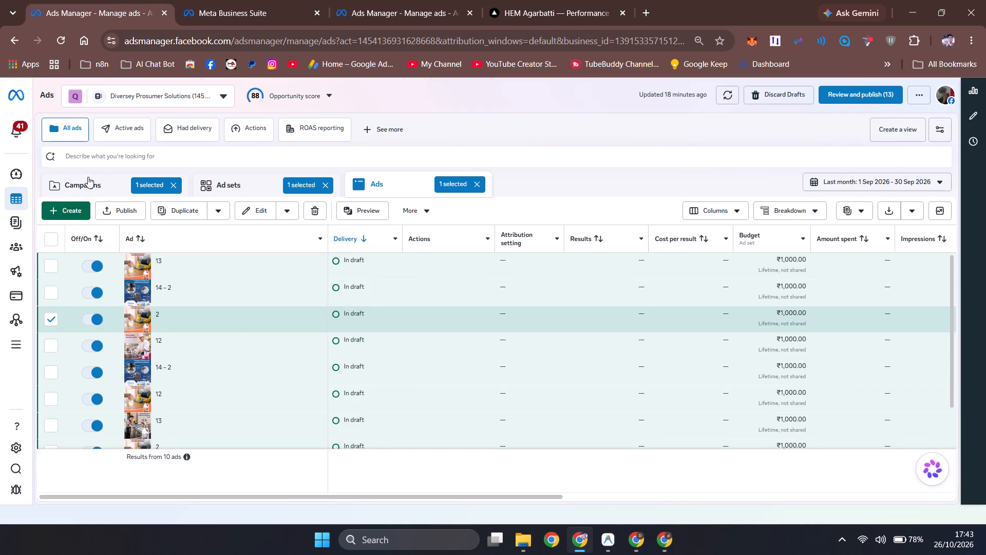
pyautogui.click(327, 187)
pyautogui.click(424, 191)
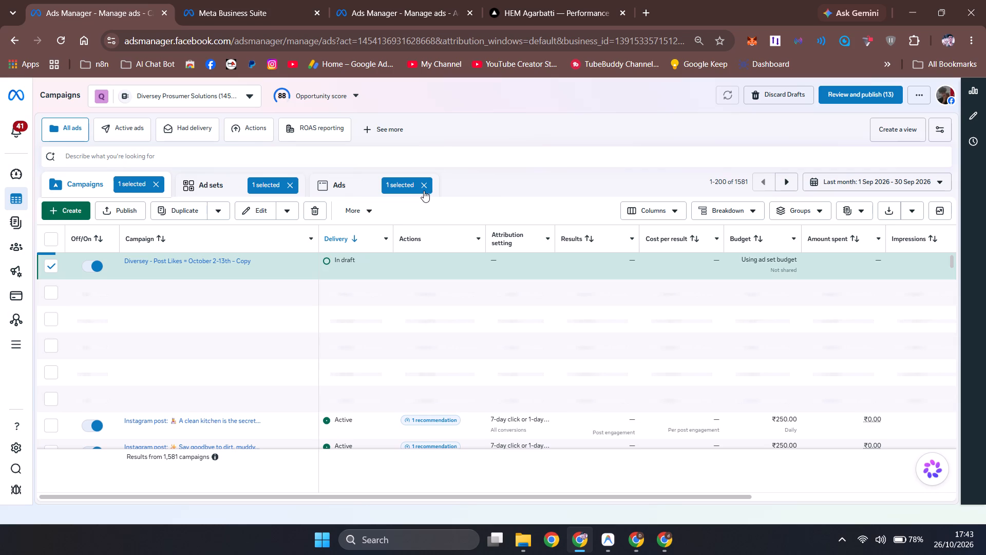
# In Ads Manager, clear the campaign, ad and ad set selections for Diversey Prosumer Solutions and refresh the campaigns table.
pyautogui.click(176, 185)
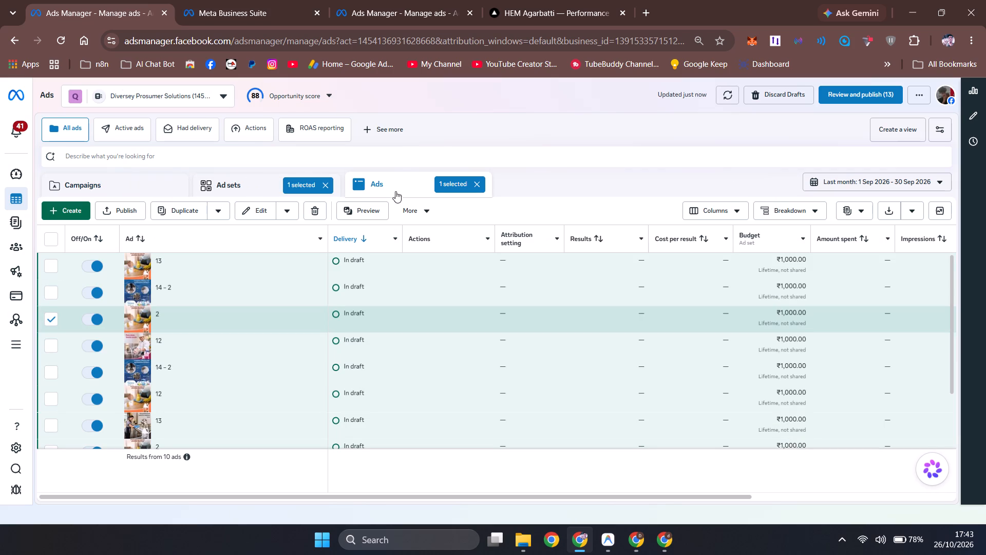
pyautogui.click(115, 187)
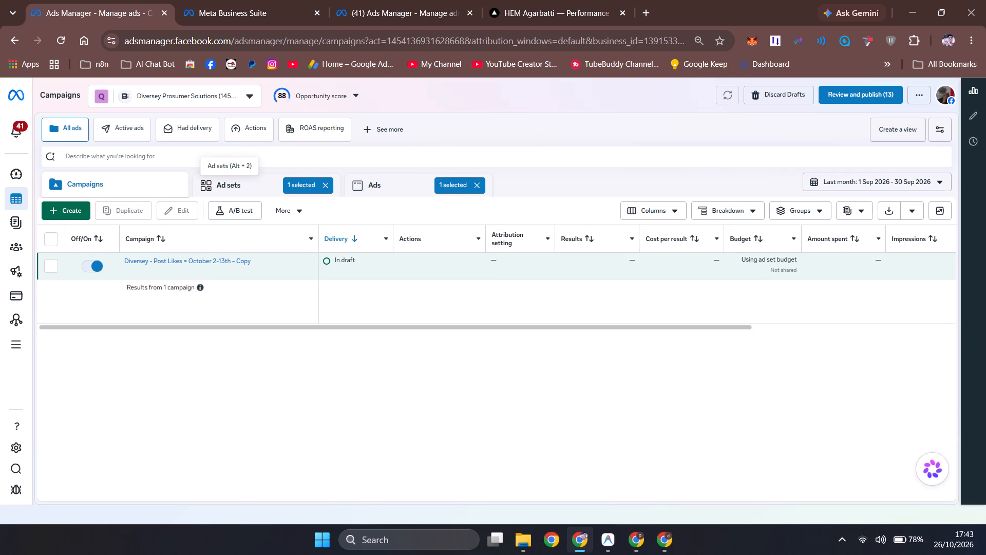
pyautogui.click(424, 191)
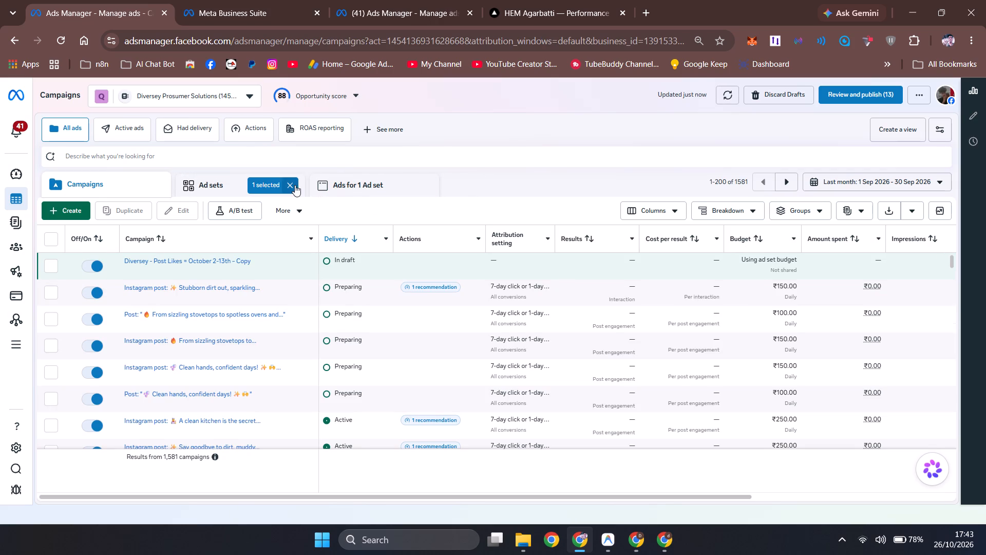
pyautogui.click(294, 185)
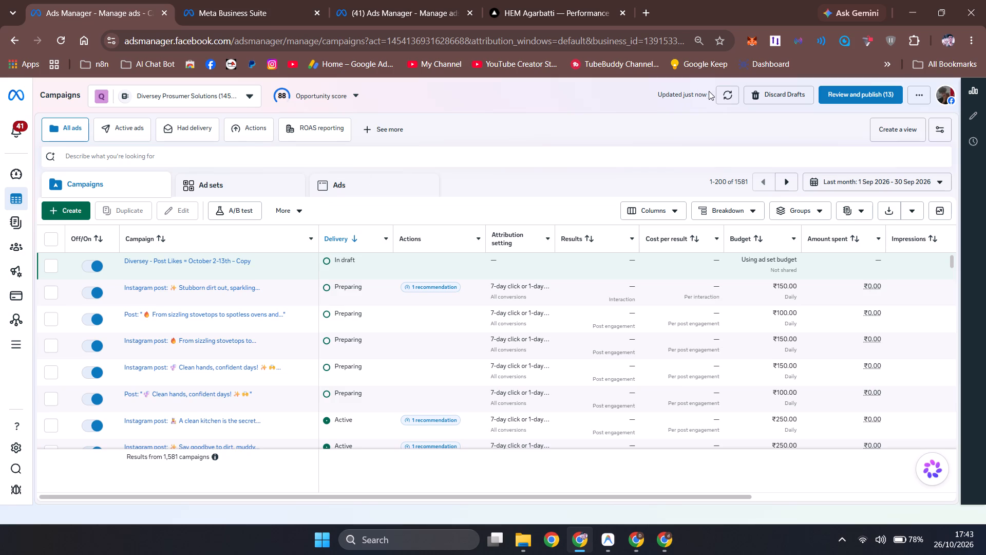
pyautogui.click(723, 94)
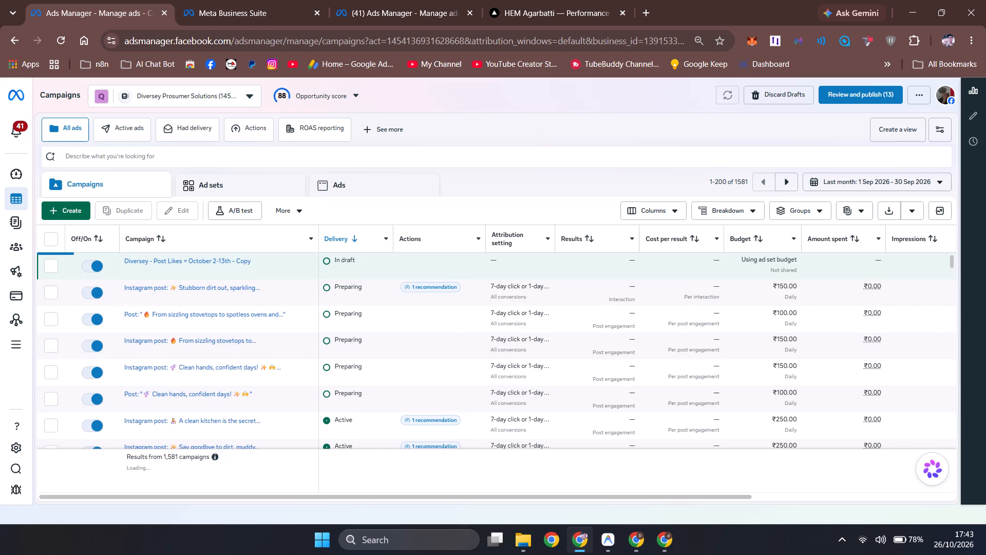
# Open the campaigns table of the Hem Agarbatti ad account.
pyautogui.click(379, 0)
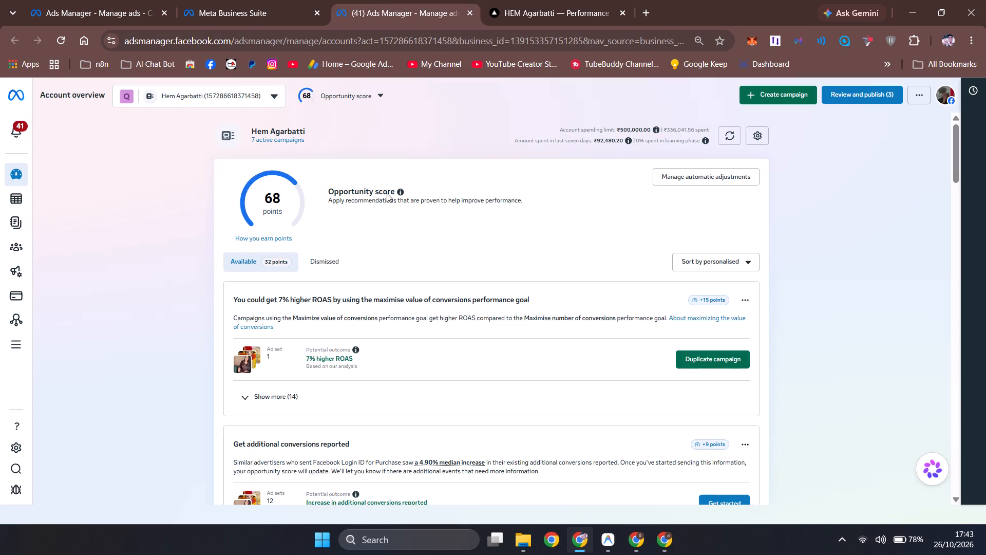
pyautogui.click(17, 199)
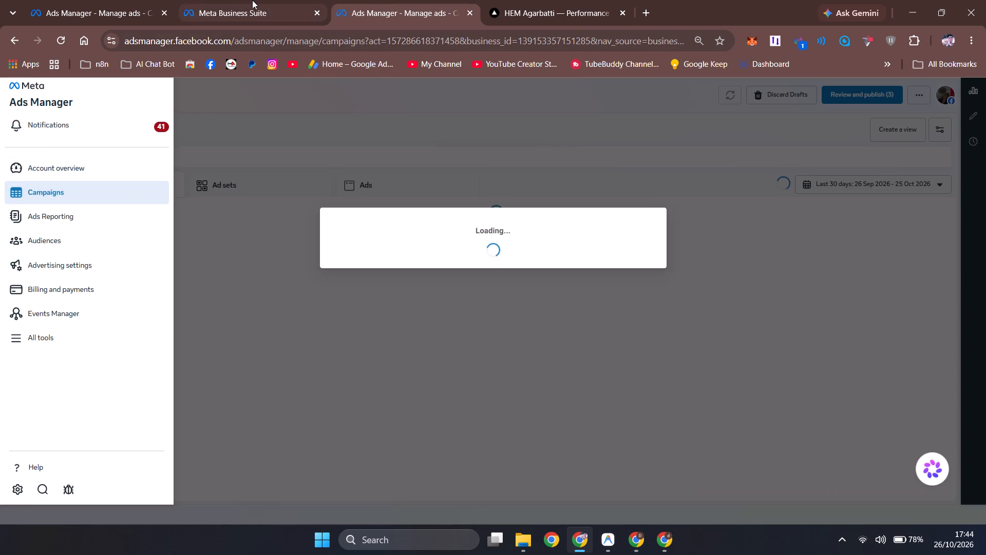
pyautogui.click(257, 0)
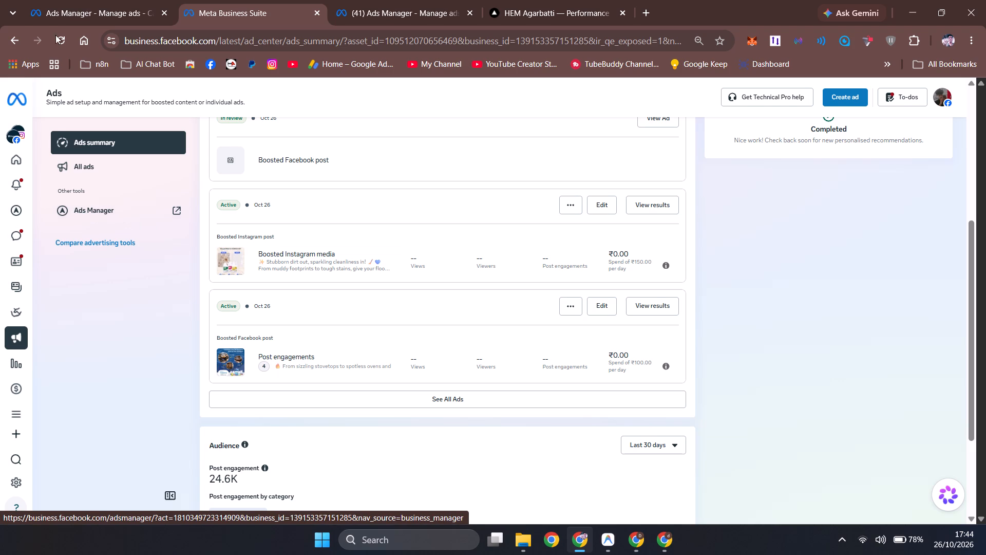
pyautogui.click(42, 6)
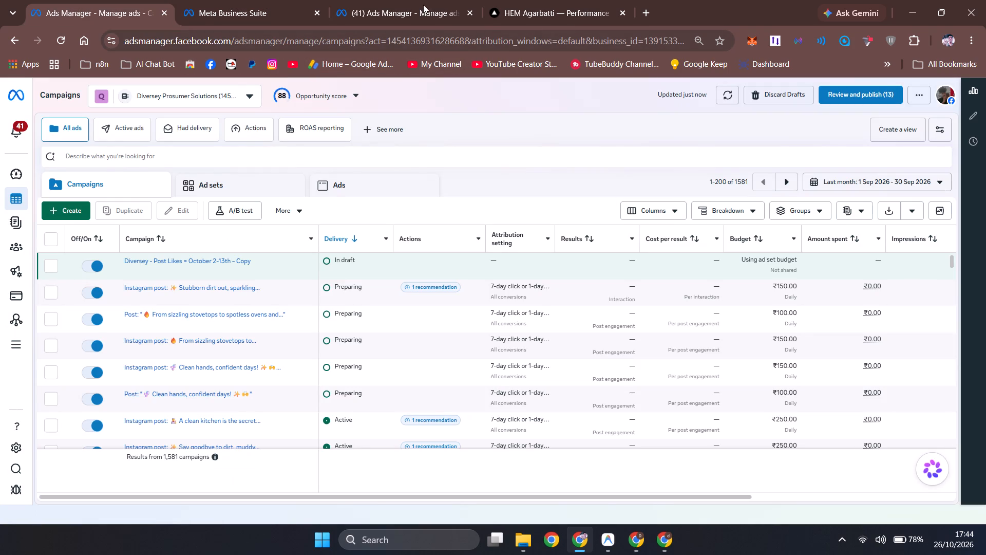
pyautogui.click(423, 0)
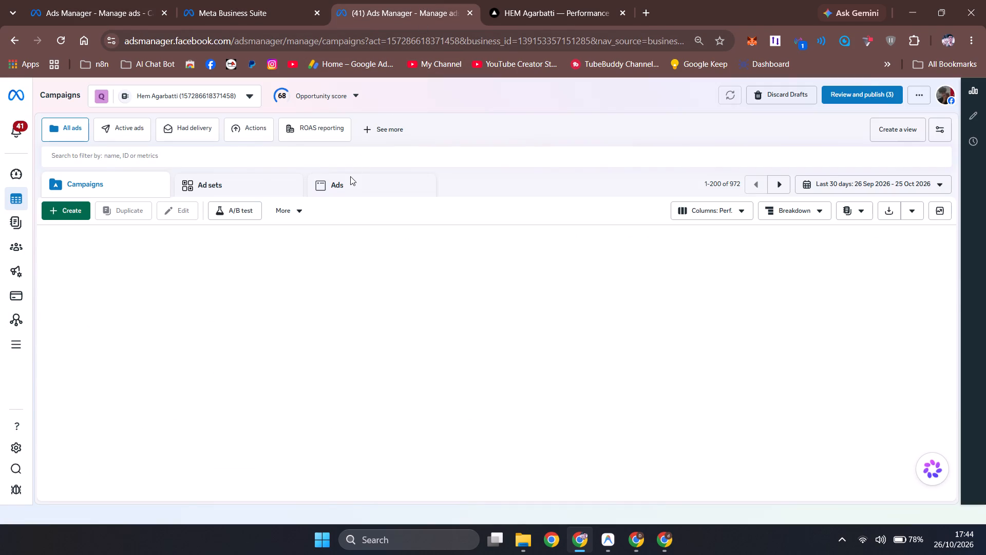
# Look through the Hem Agarbatti campaigns and their delivery statuses, sorting by Delivery in both directions.
pyautogui.scroll(-1, 425, 334)
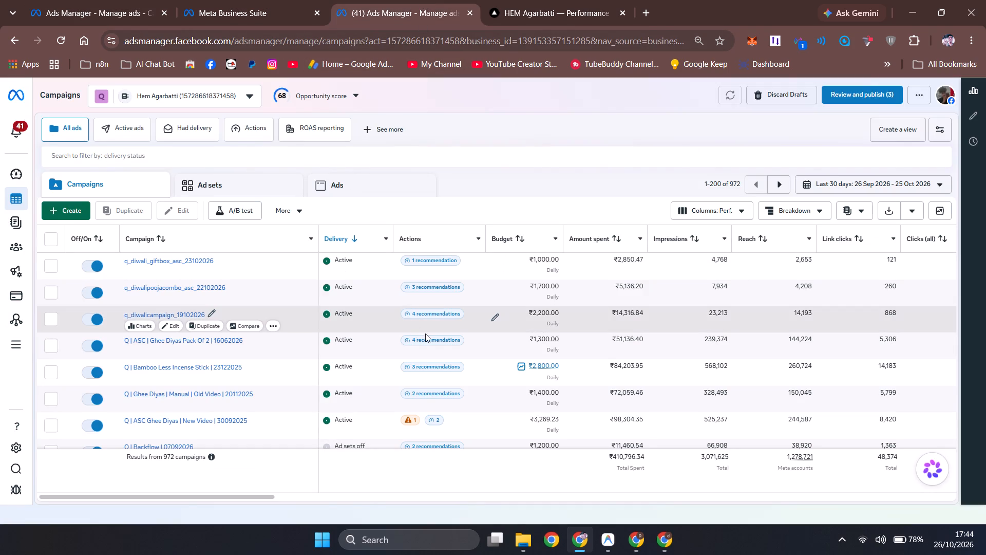
pyautogui.scroll(-3, 425, 334)
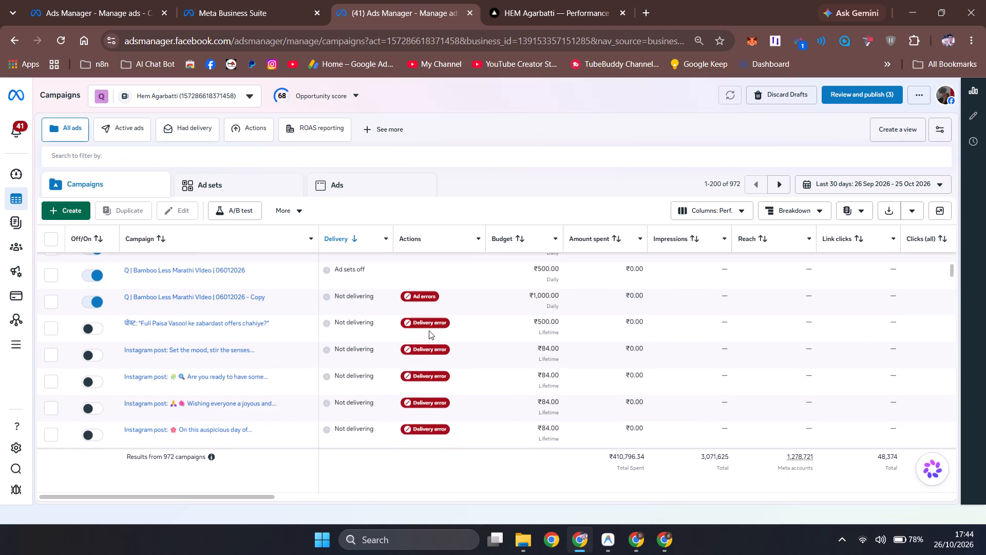
pyautogui.scroll(-5, 429, 330)
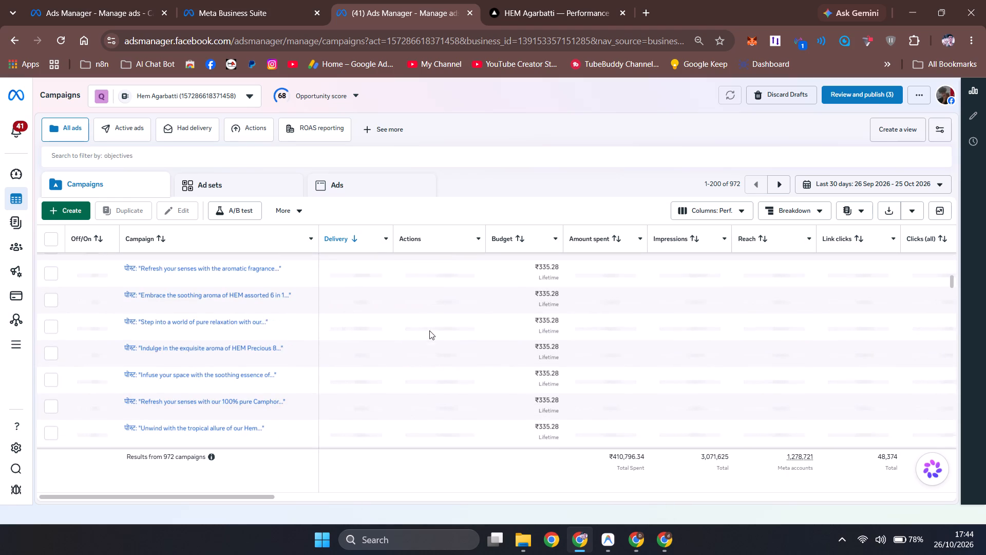
pyautogui.scroll(14, 429, 330)
pyautogui.click(352, 243)
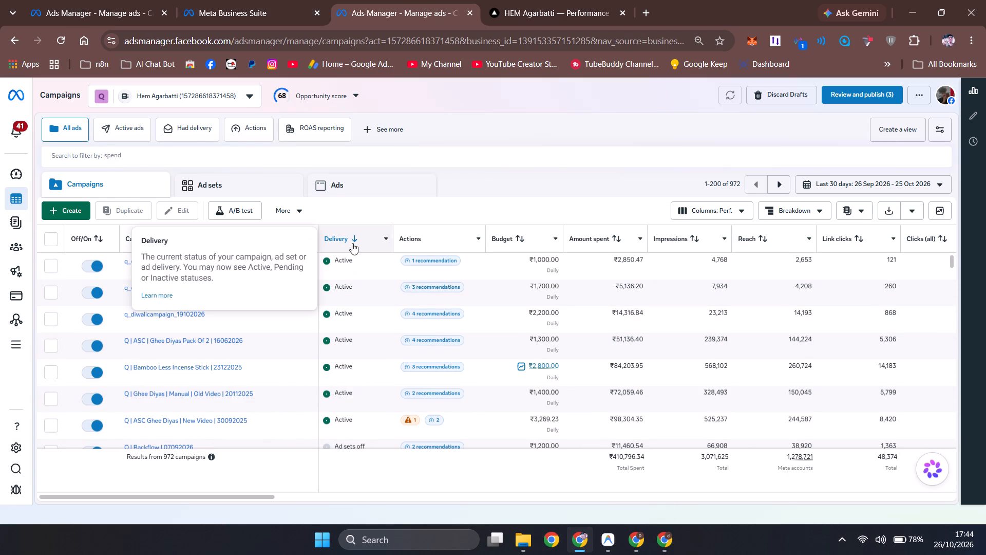
pyautogui.click(352, 243)
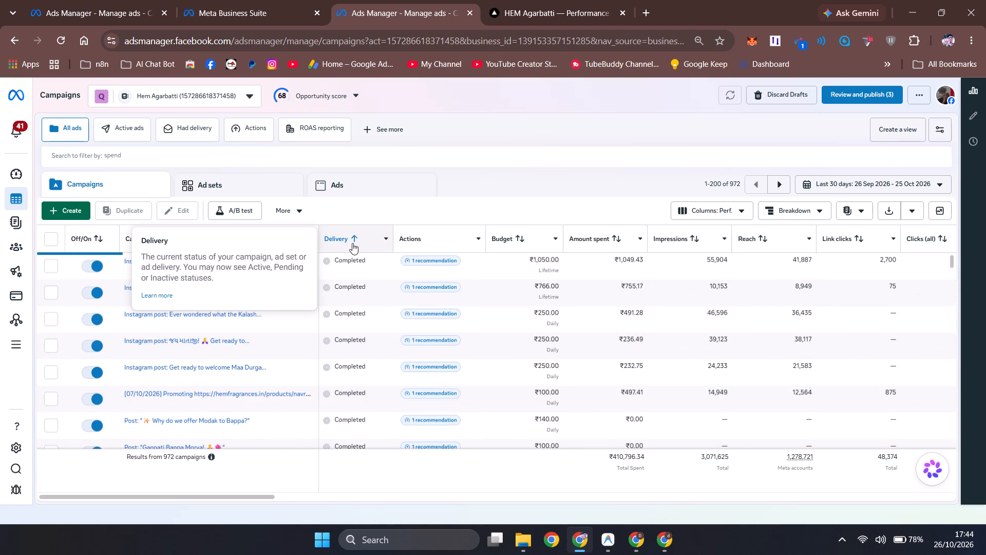
pyautogui.scroll(-1, 376, 354)
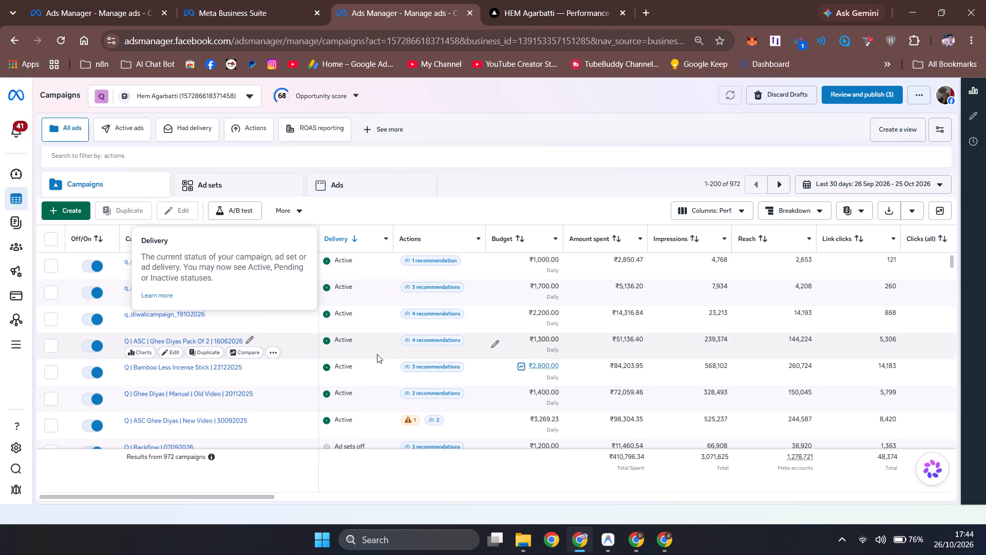
# Return to the Diversey Prosumer Solutions campaigns table and check the delivery statuses of the boosted posts.
pyautogui.click(226, 0)
pyautogui.click(115, 0)
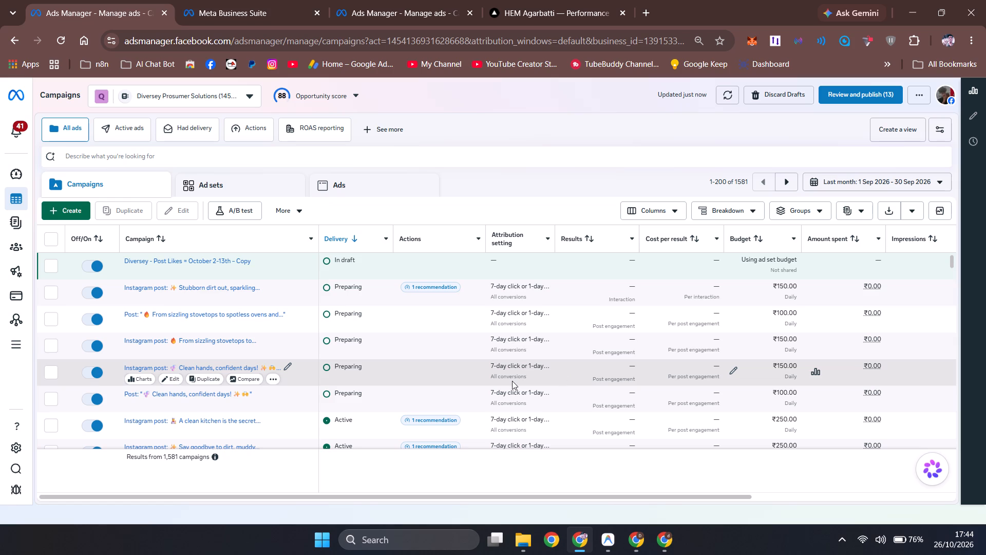
pyautogui.scroll(-1, 631, 388)
pyautogui.scroll(3, 631, 388)
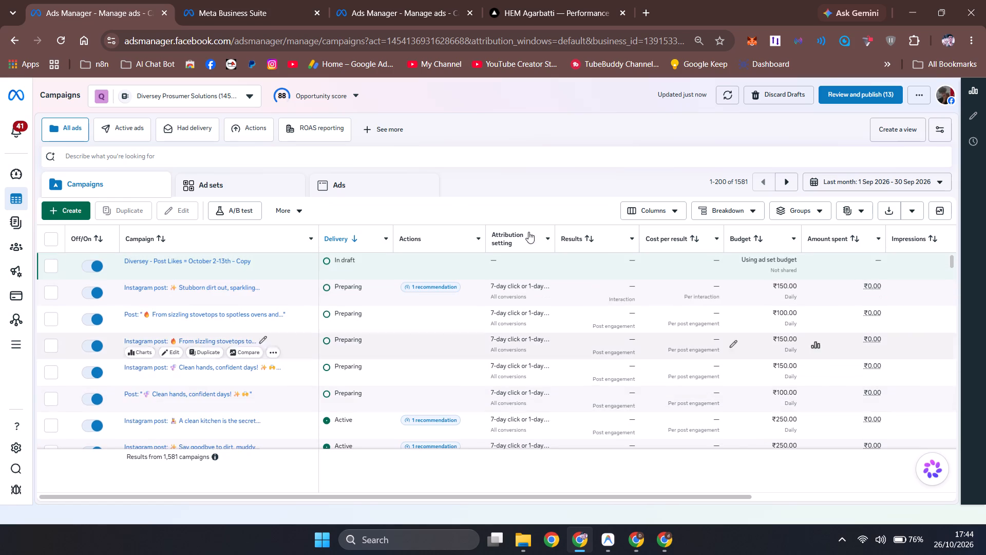
# In Meta Business Suite, open the published posts and reels content list for the Diversey page.
pyautogui.click(277, 0)
pyautogui.scroll(3, 418, 319)
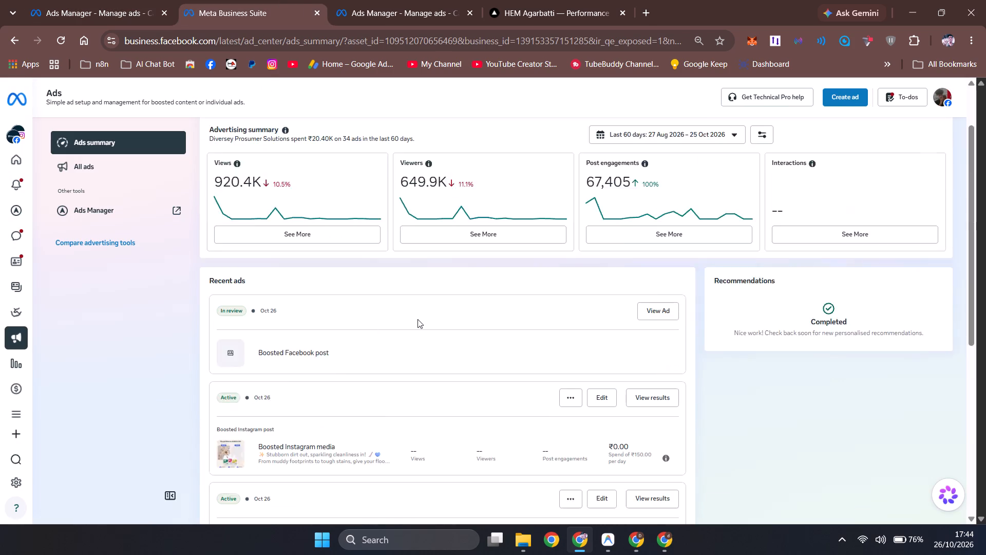
pyautogui.scroll(2, 418, 319)
pyautogui.scroll(1, 235, 276)
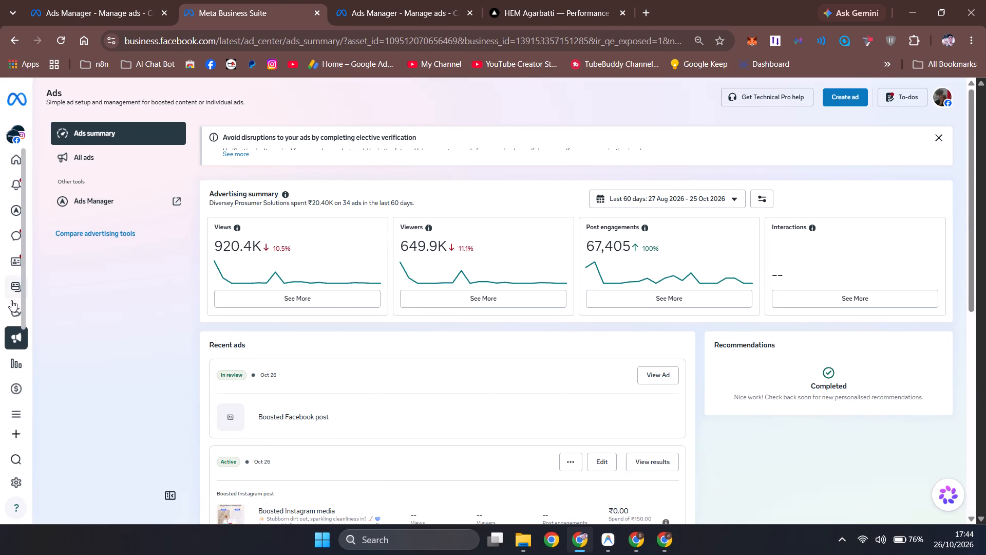
pyautogui.click(18, 289)
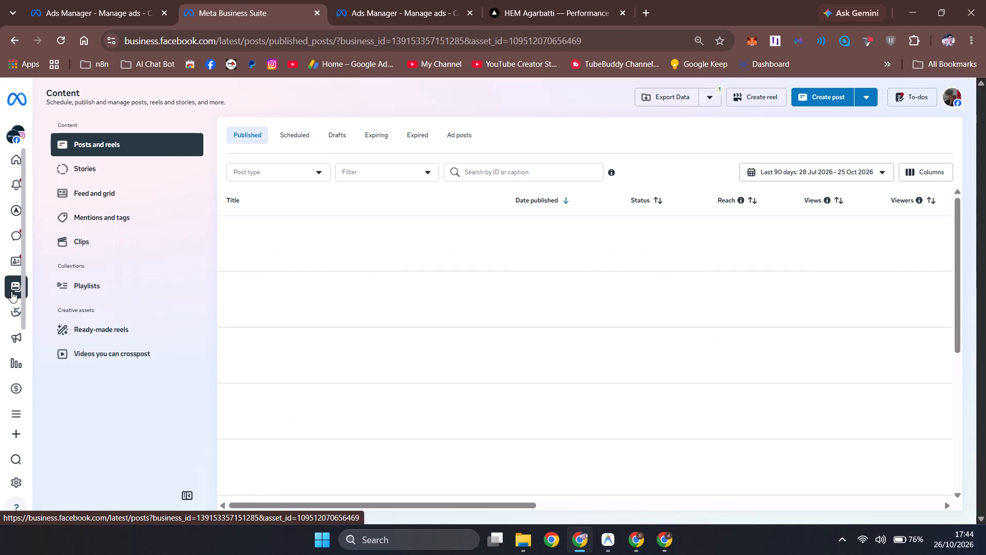
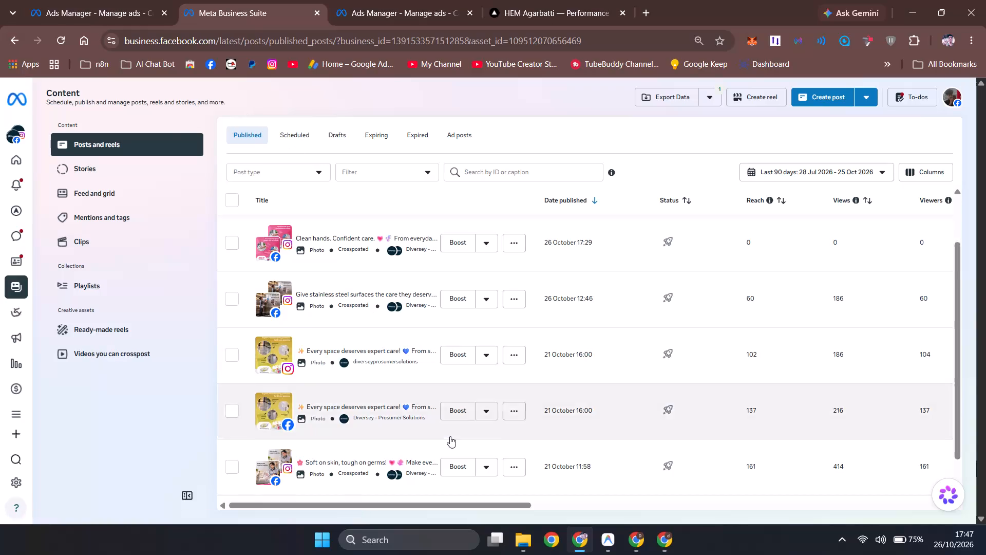
# Find the 20 October 11:00 Facebook post "Tough stains need powerful cleaning!" in the published content list and open its boost setup.
pyautogui.scroll(-2, 438, 383)
pyautogui.scroll(-1, 402, 337)
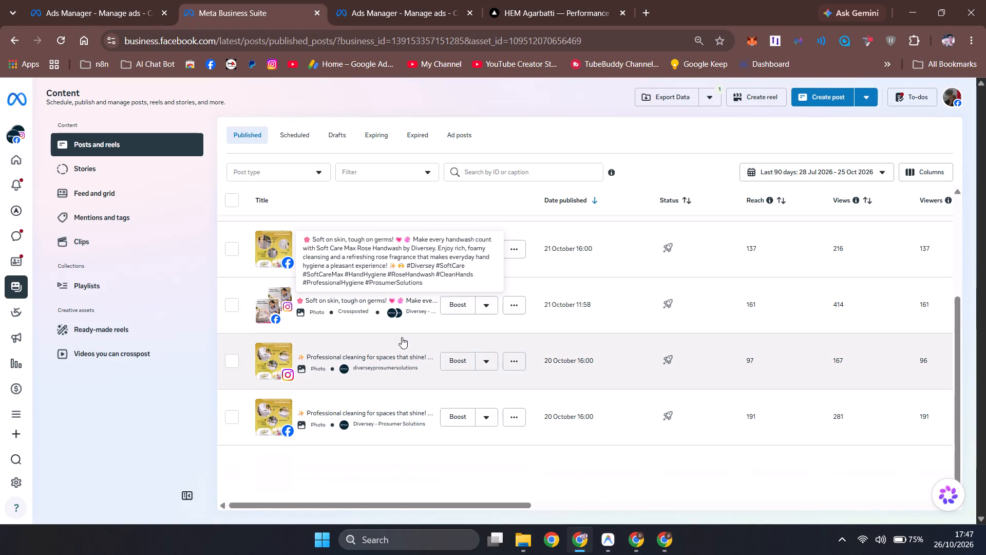
pyautogui.scroll(-1, 444, 405)
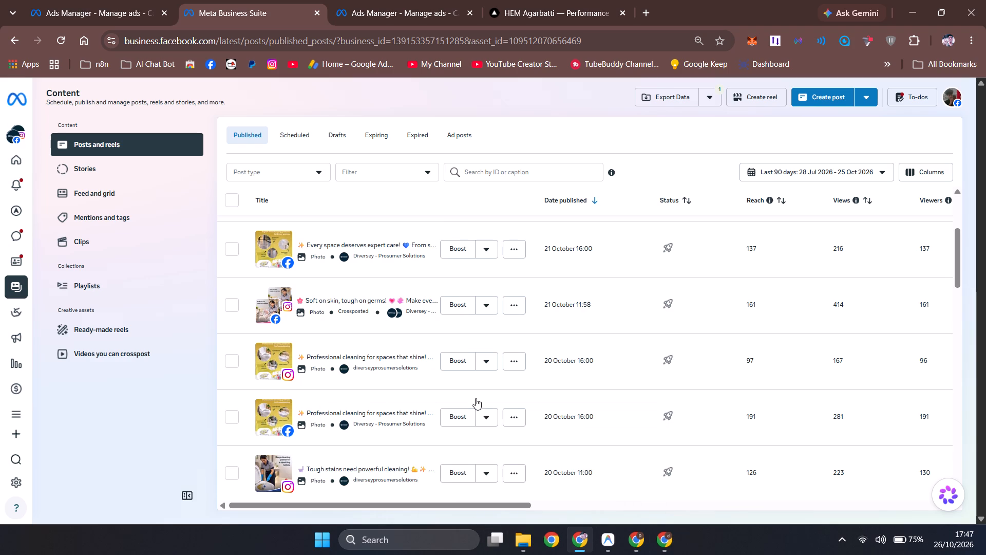
pyautogui.scroll(-3, 462, 407)
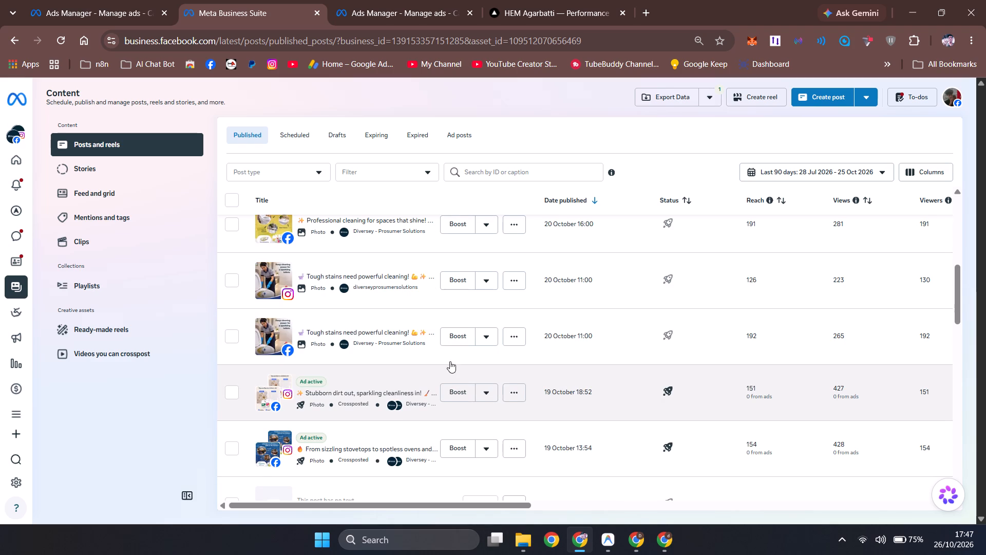
pyautogui.click(444, 334)
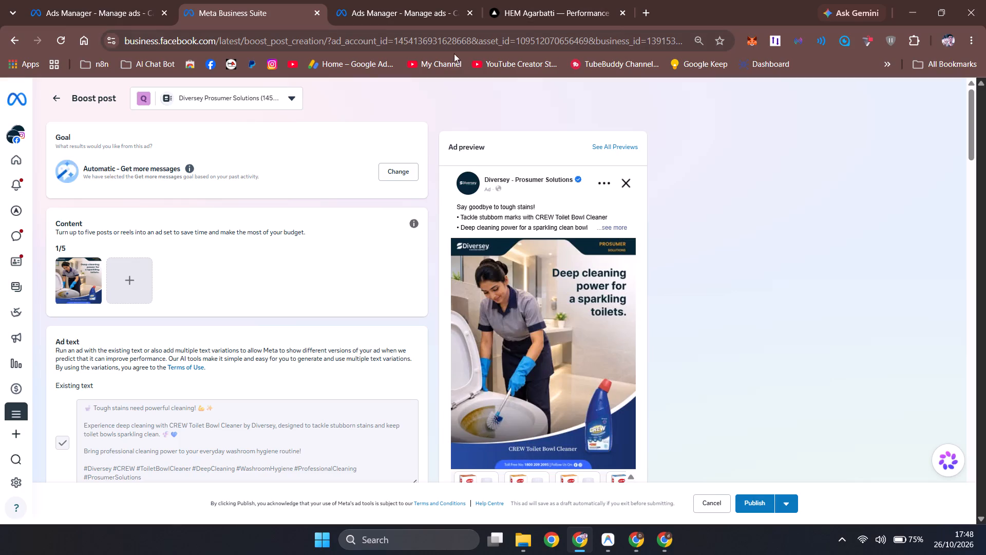
# Change the boost goal to Get more engagement and save it.
pyautogui.click(395, 173)
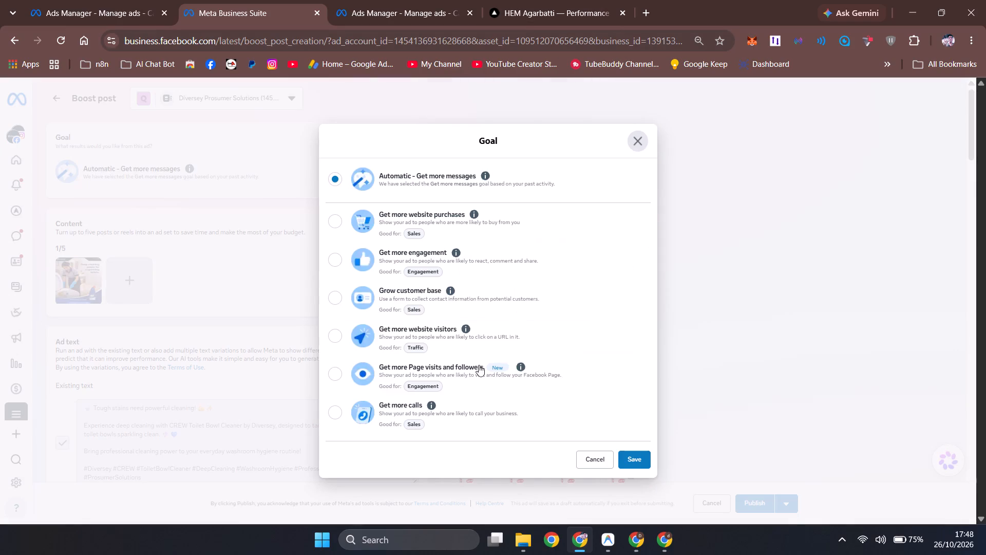
pyautogui.click(448, 256)
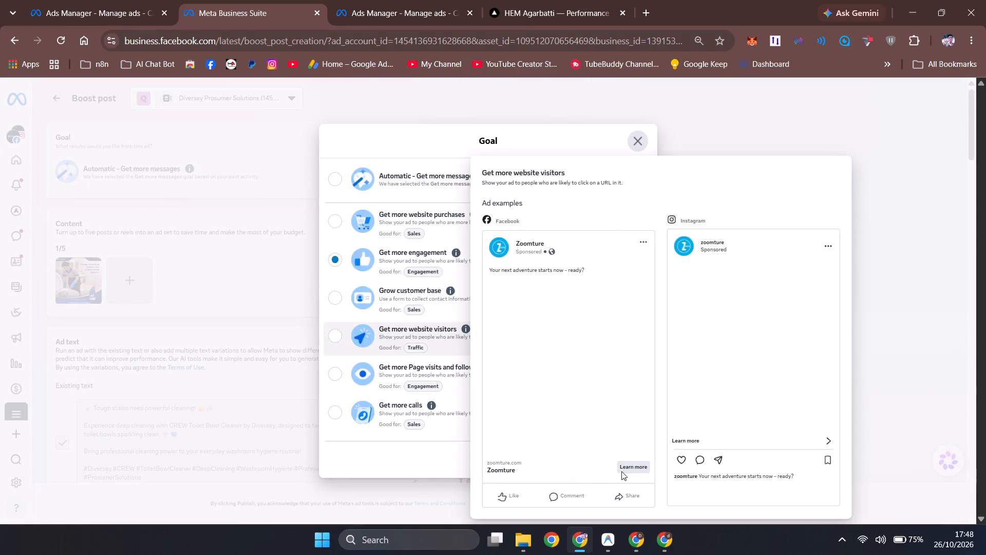
pyautogui.click(430, 461)
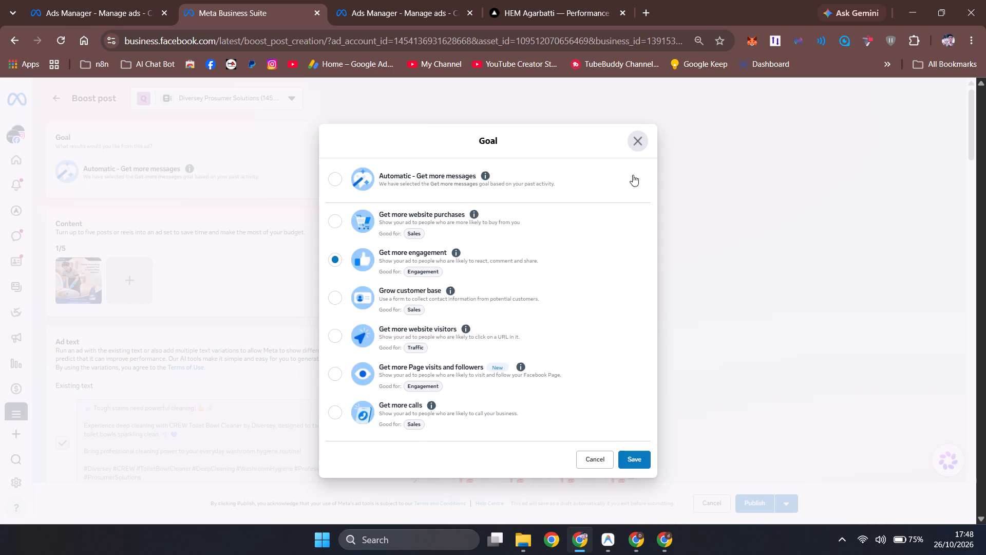
pyautogui.click(633, 461)
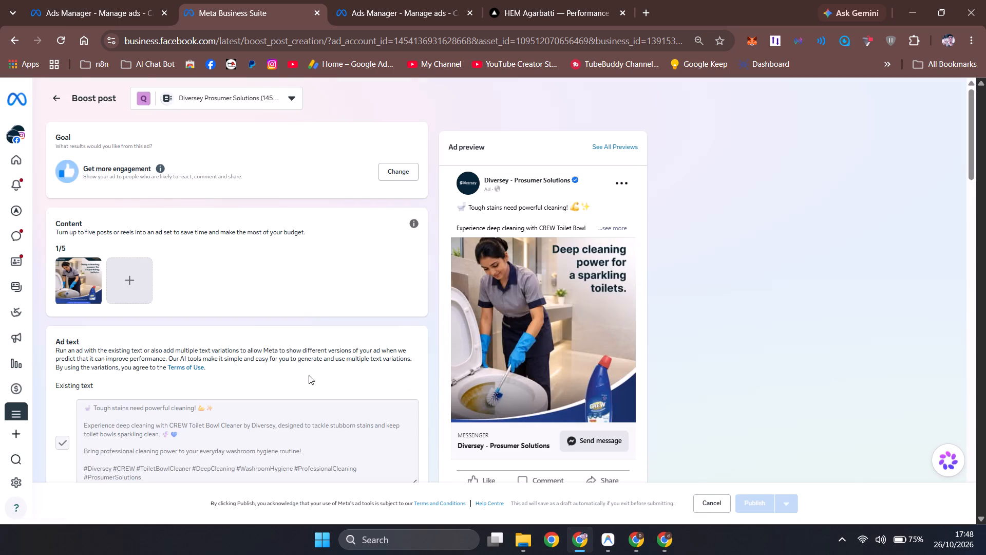
# Deselect generated ad text Variations 1, 2 and 3, leaving only the existing post text selected.
pyautogui.scroll(-3, 256, 387)
pyautogui.click(65, 368)
pyautogui.scroll(-2, 209, 381)
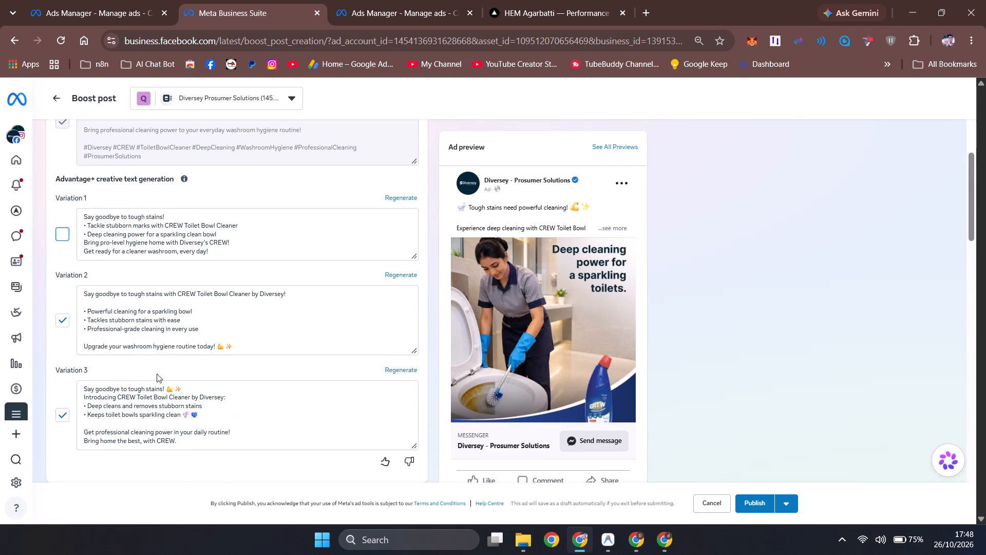
pyautogui.click(63, 321)
pyautogui.click(59, 413)
# Set the ad's button label to No button.
pyautogui.scroll(-4, 225, 392)
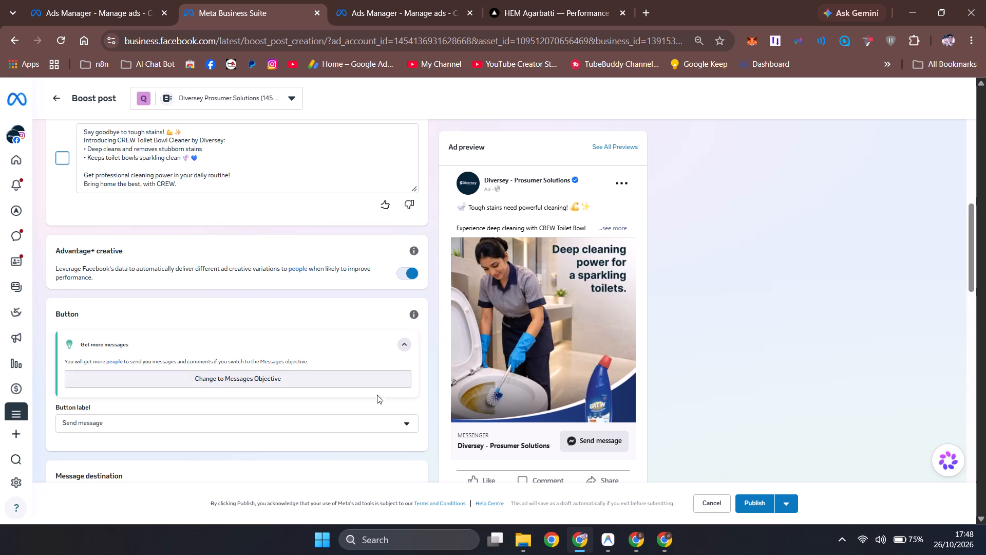
pyautogui.click(353, 422)
pyautogui.click(159, 274)
# Give the boost an end date instead of running continuously, with a duration of 2 days.
pyautogui.scroll(-2, 270, 360)
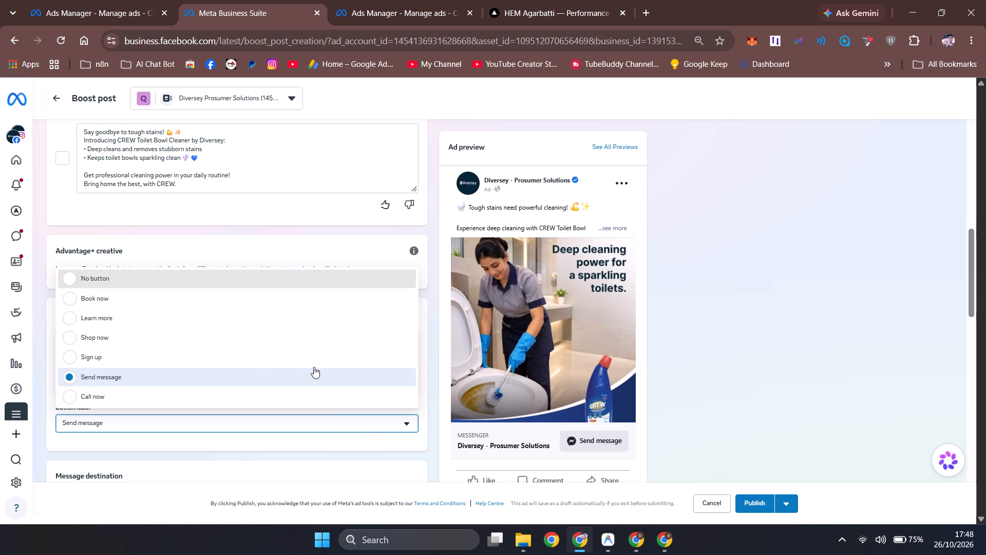
pyautogui.scroll(-2, 313, 373)
pyautogui.scroll(-2, 233, 391)
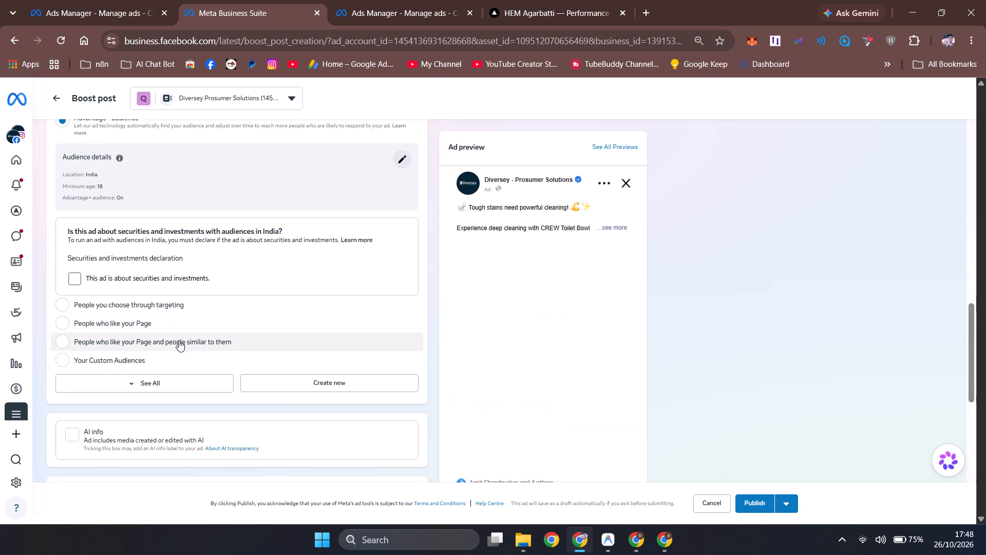
pyautogui.scroll(1, 191, 335)
pyautogui.scroll(-5, 195, 336)
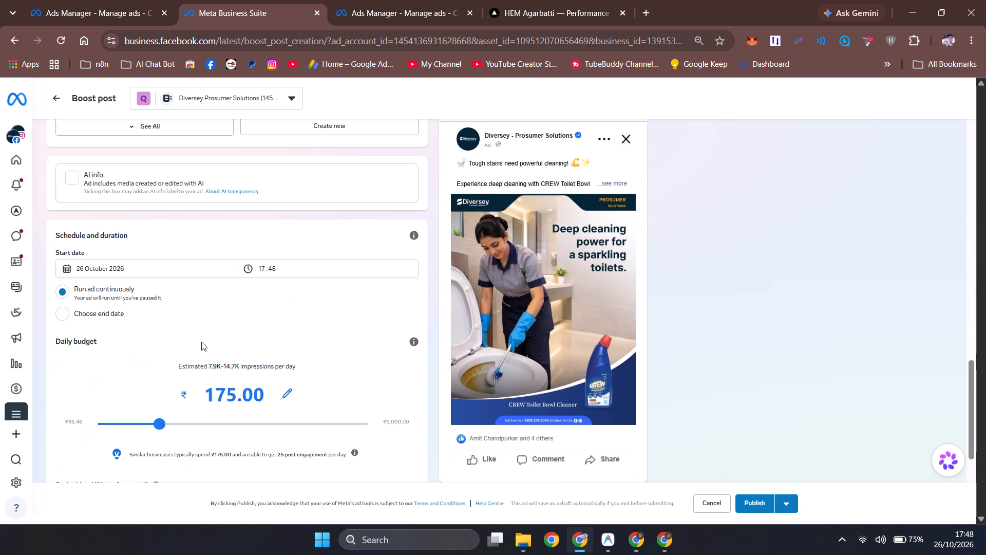
pyautogui.click(75, 314)
pyautogui.moveTo(111, 351); pyautogui.dragTo(43, 336)
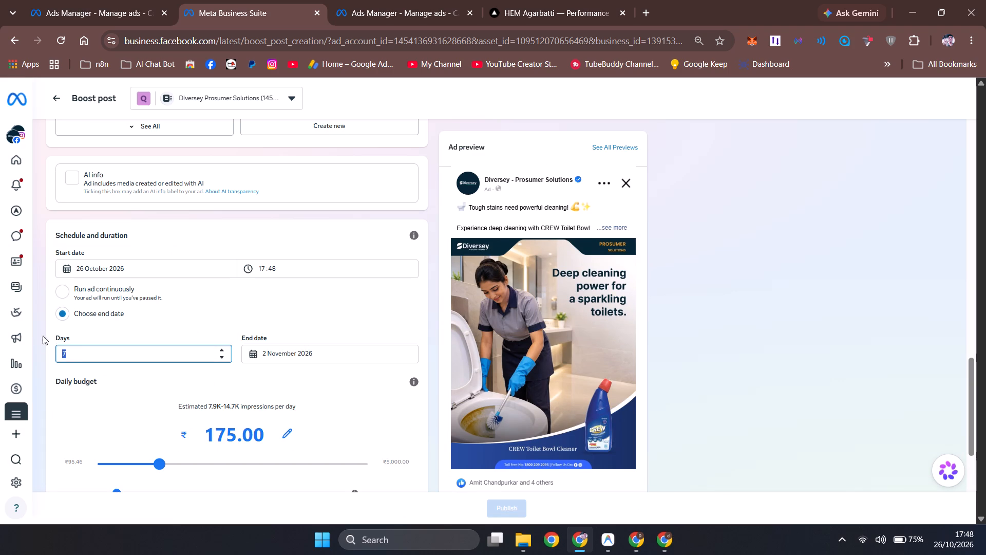
pyautogui.moveTo(43, 336); pyautogui.dragTo(39, 335)
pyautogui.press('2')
# Set the boost's daily budget to ₹100.
pyautogui.click(233, 460)
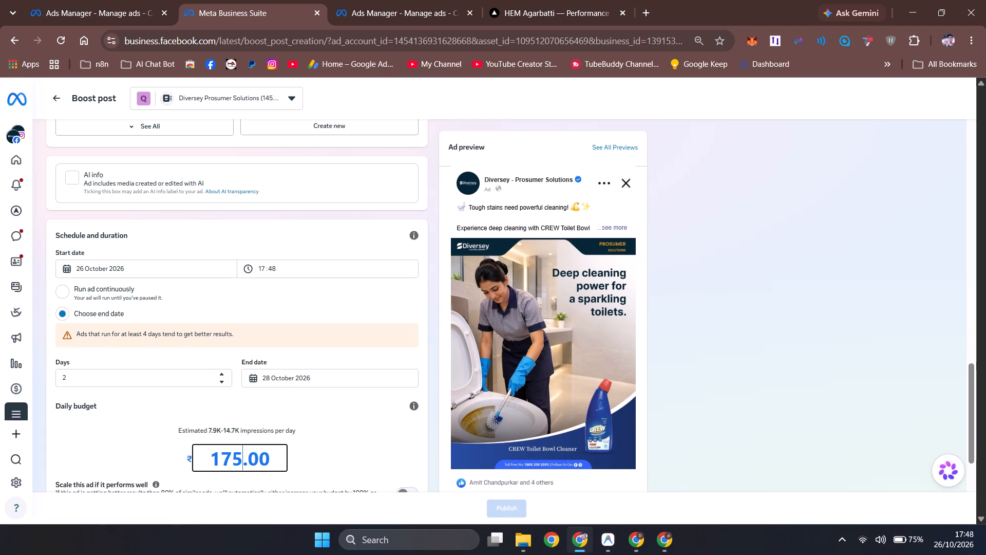
pyautogui.press('BackSpace')
pyautogui.press('BackSpace')
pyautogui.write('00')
pyautogui.click(184, 422)
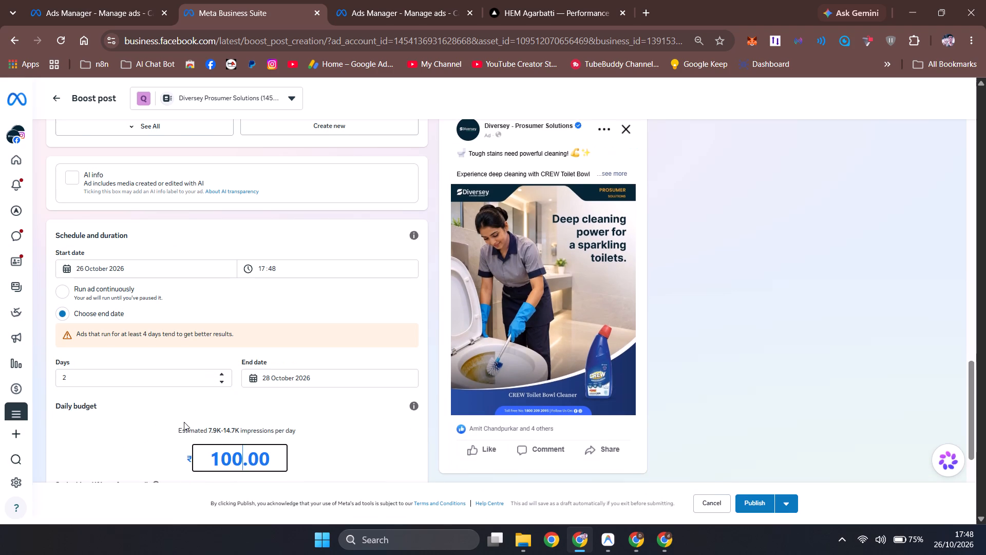
# Review the placements and payment summary, publish the boosted post, and close the ad review confirmation.
pyautogui.scroll(-5, 261, 427)
pyautogui.scroll(-1, 452, 425)
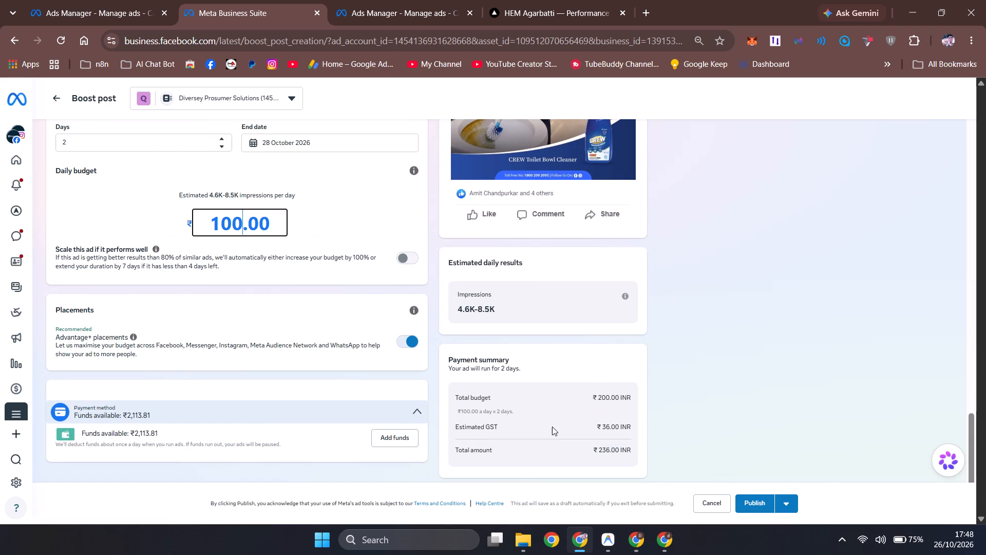
pyautogui.scroll(-2, 557, 428)
pyautogui.click(747, 507)
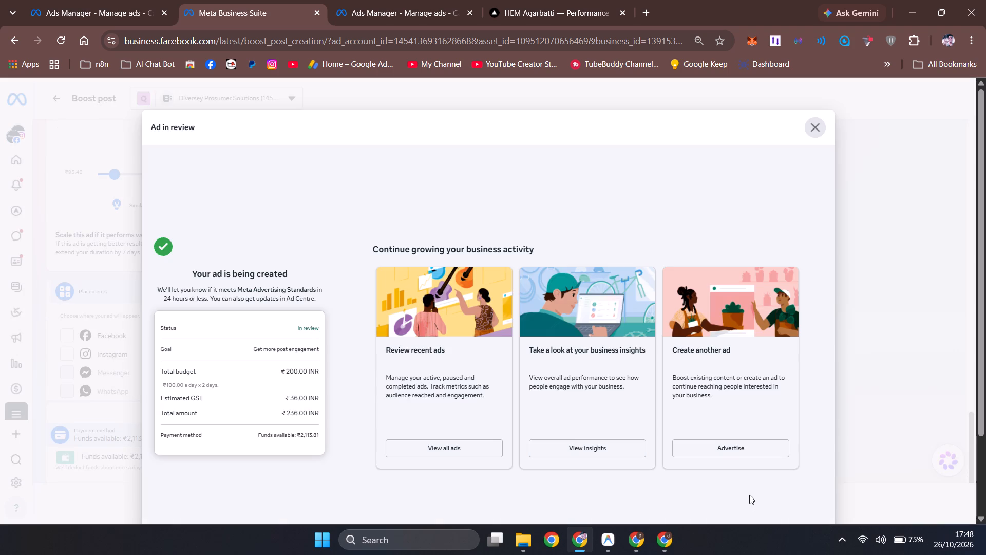
pyautogui.click(817, 128)
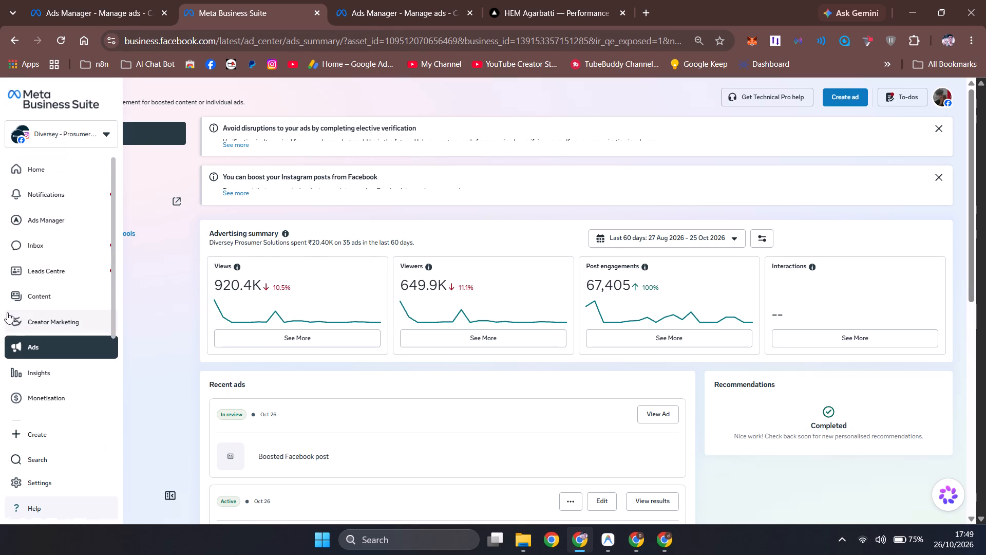
# Open the published posts content list for the Diversey page again.
pyautogui.click(22, 292)
# Search the web for "uncencored ai ]" in a new browser tab and open the Uncensored AI website.
pyautogui.click(660, 9)
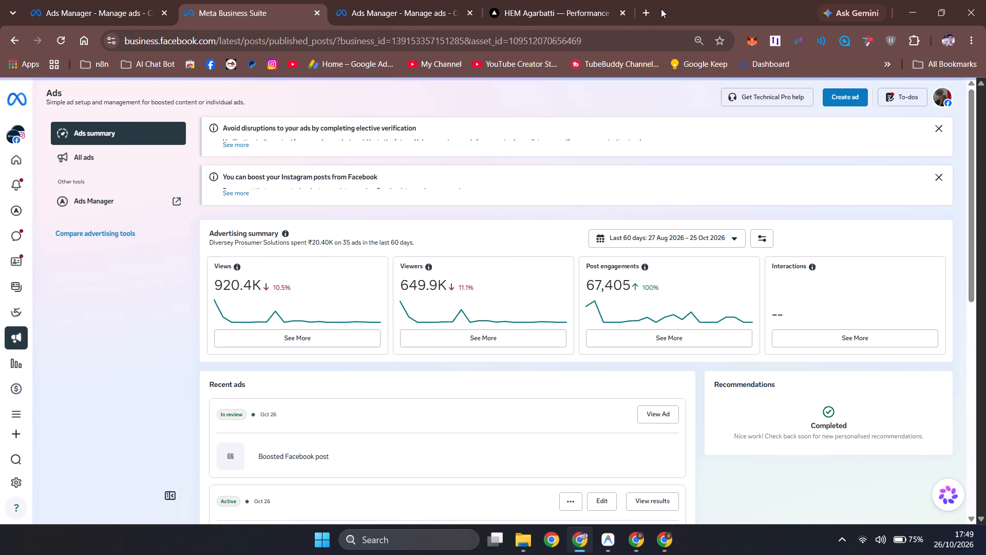
pyautogui.click(648, 9)
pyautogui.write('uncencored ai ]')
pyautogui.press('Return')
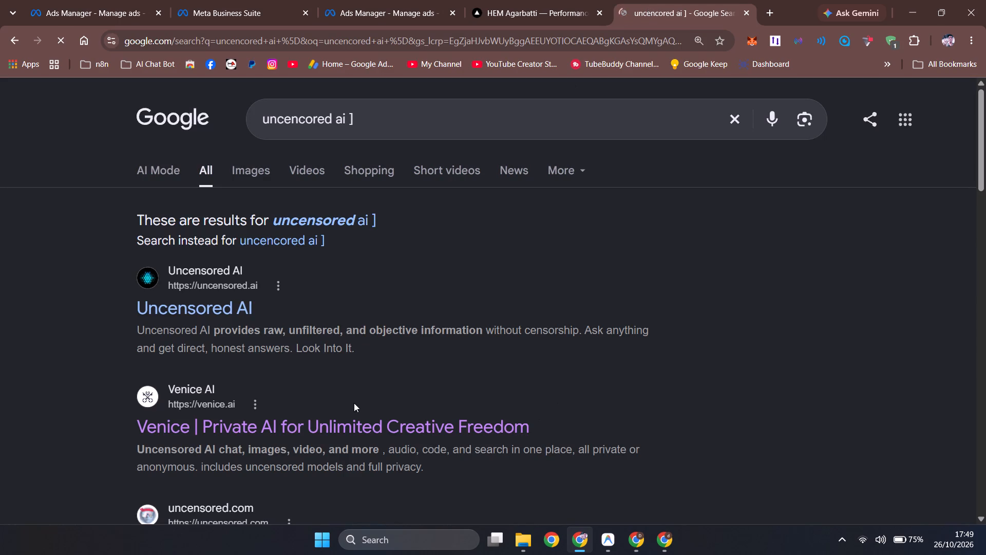
pyautogui.click(204, 309)
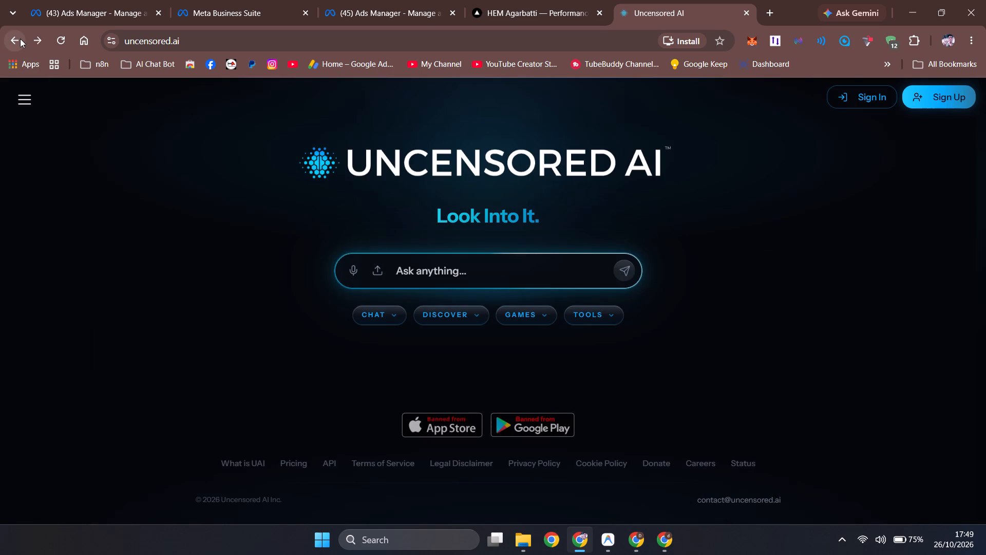
pyautogui.click(20, 39)
pyautogui.scroll(-1, 250, 416)
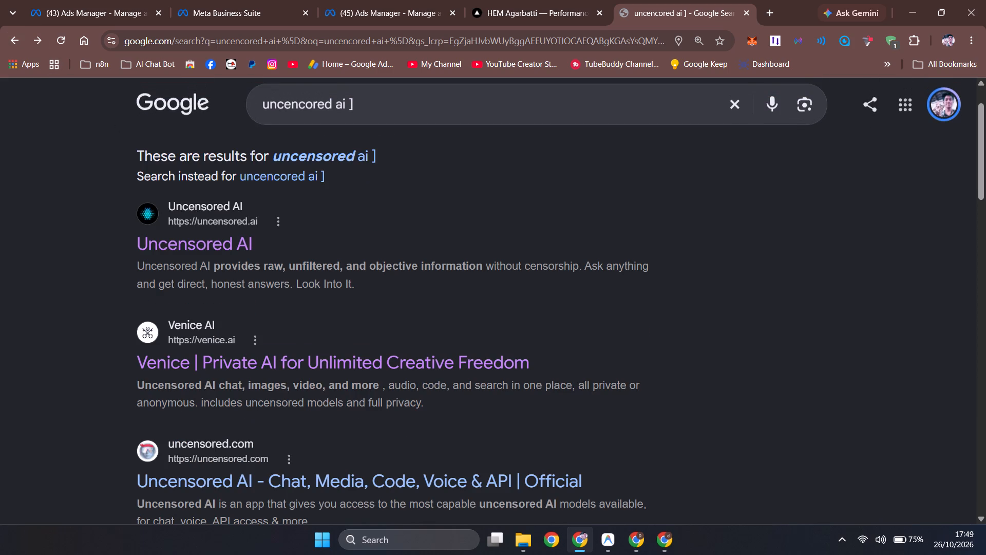
pyautogui.click(264, 472)
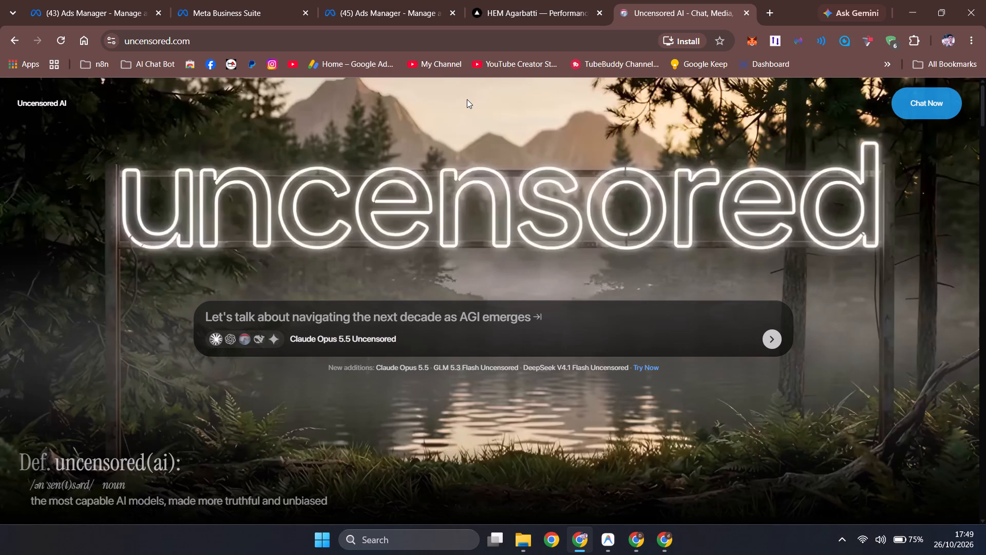
# Submit the prompt "hi" to Claude Opus 5.5 Uncensored on the uncensored.com home page.
pyautogui.click(367, 346)
pyautogui.click(348, 336)
pyautogui.click(431, 316)
pyautogui.press('h')
pyautogui.press('i')
pyautogui.press('Return')
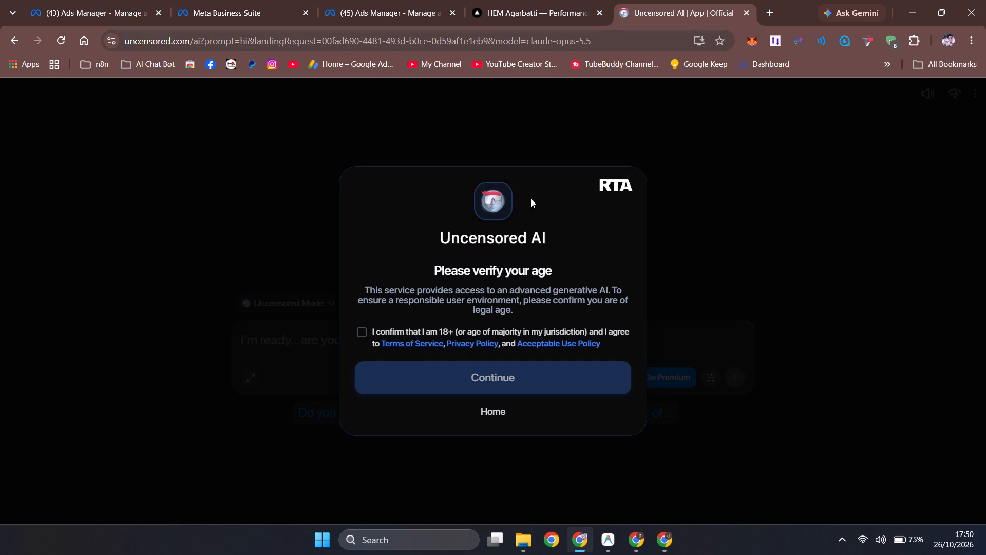
# Confirm being 18+ with agreement to the terms and continue past the age verification.
pyautogui.click(352, 330)
pyautogui.click(363, 328)
pyautogui.click(439, 387)
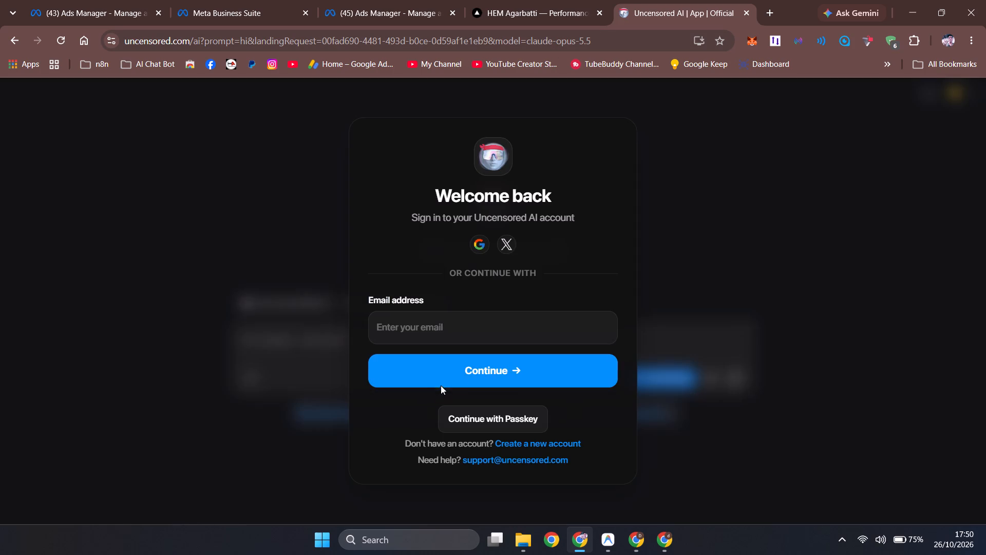
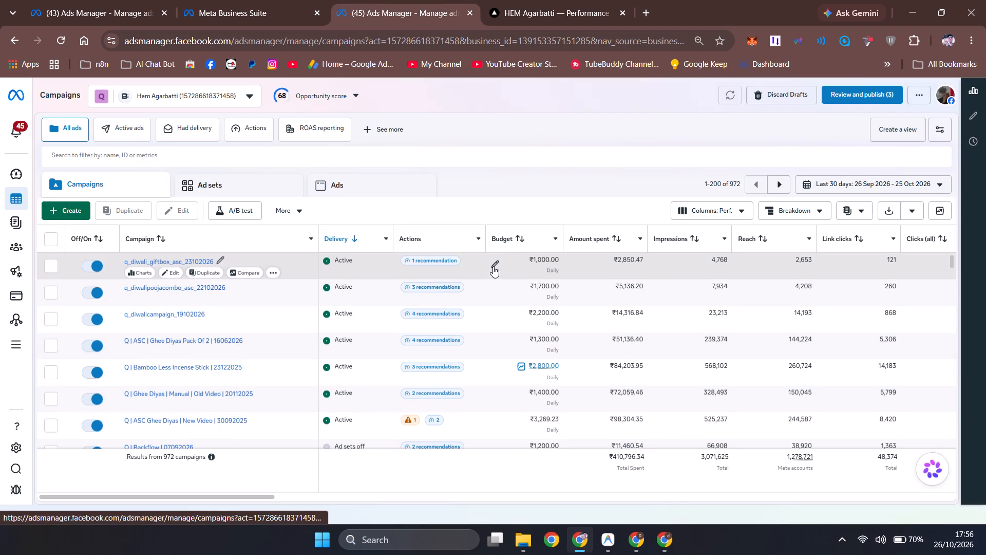
# Turn off the q_diwali_giftbox_asc_23102026 campaign in the Hem Agarbatti ad account.
pyautogui.click(90, 267)
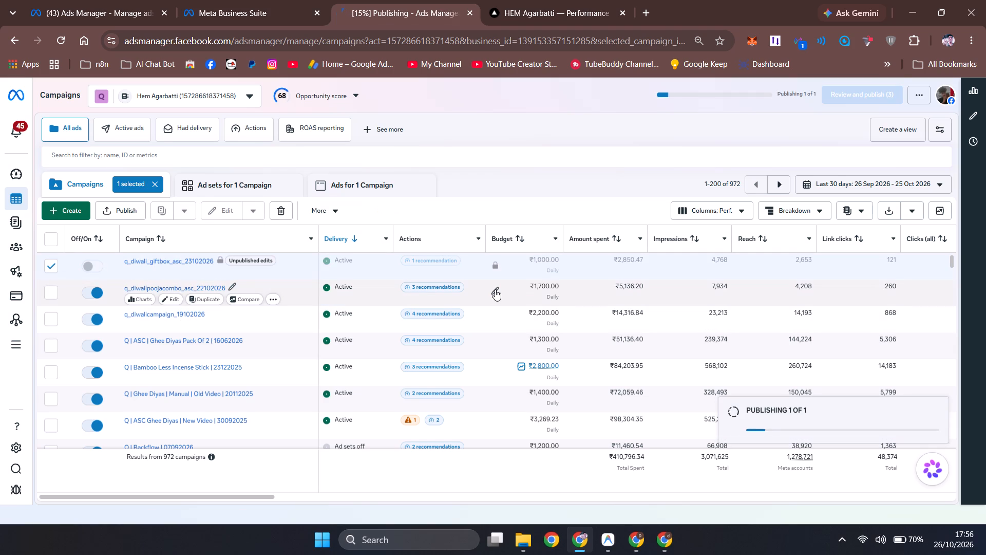
# Set the daily budget of the q_diwalipoojacombo_asc_22102026 campaign to ₹1,200, publish it, and clear the campaign selection.
pyautogui.click(496, 289)
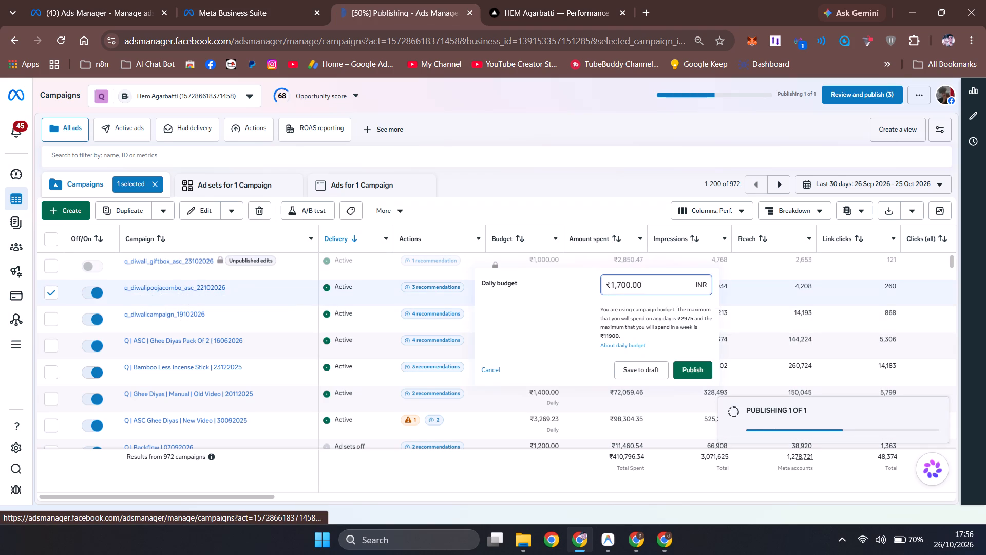
pyautogui.moveTo(624, 281); pyautogui.dragTo(617, 280)
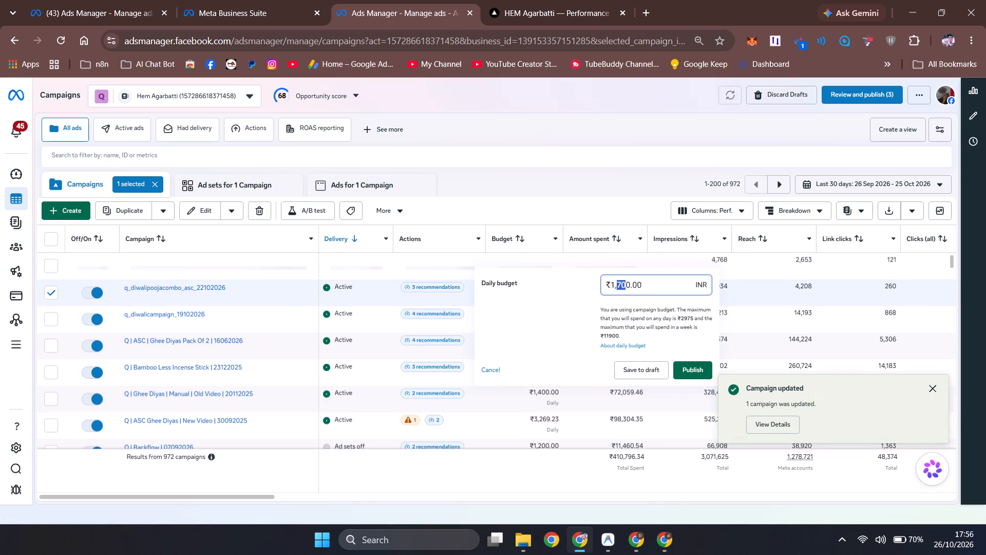
pyautogui.write('20')
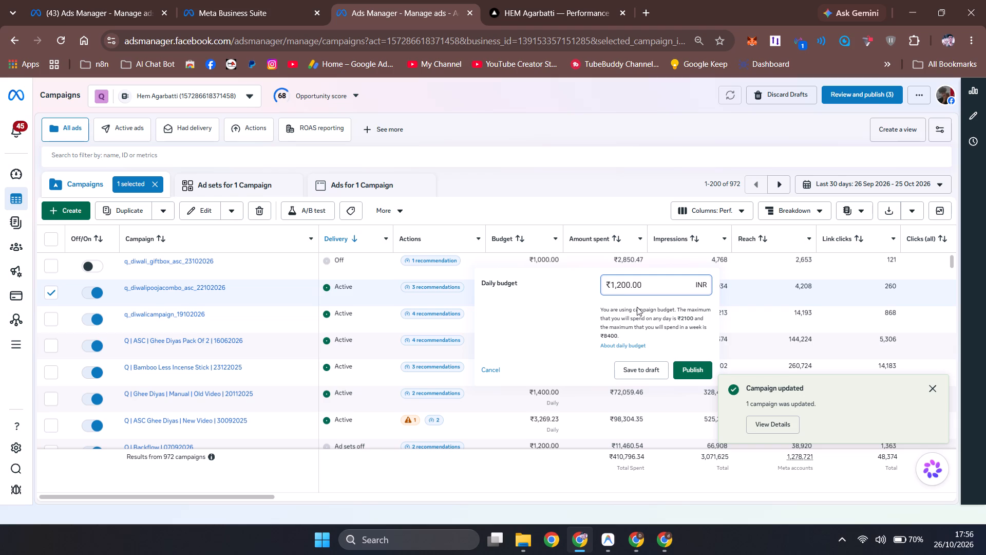
pyautogui.click(708, 367)
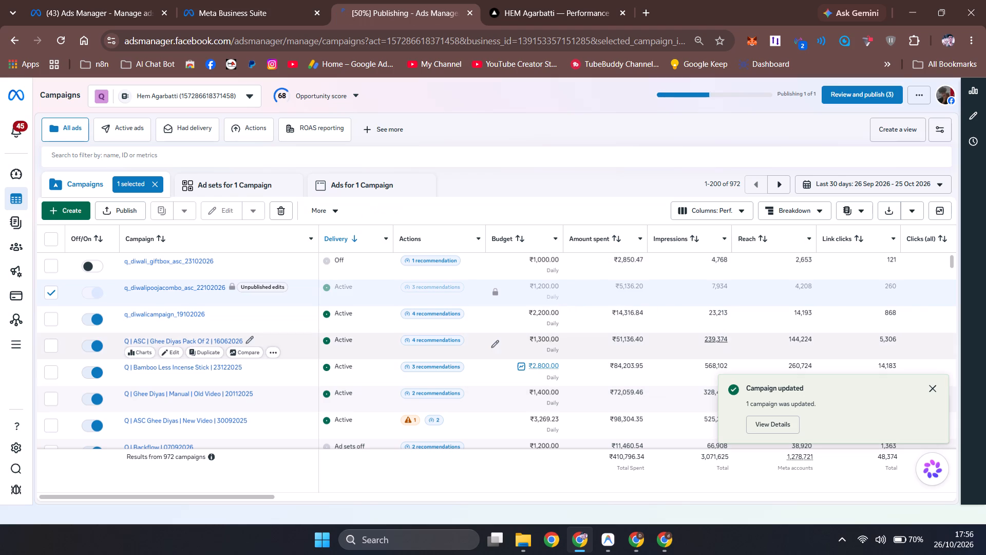
pyautogui.click(47, 293)
pyautogui.click(50, 295)
pyautogui.click(50, 266)
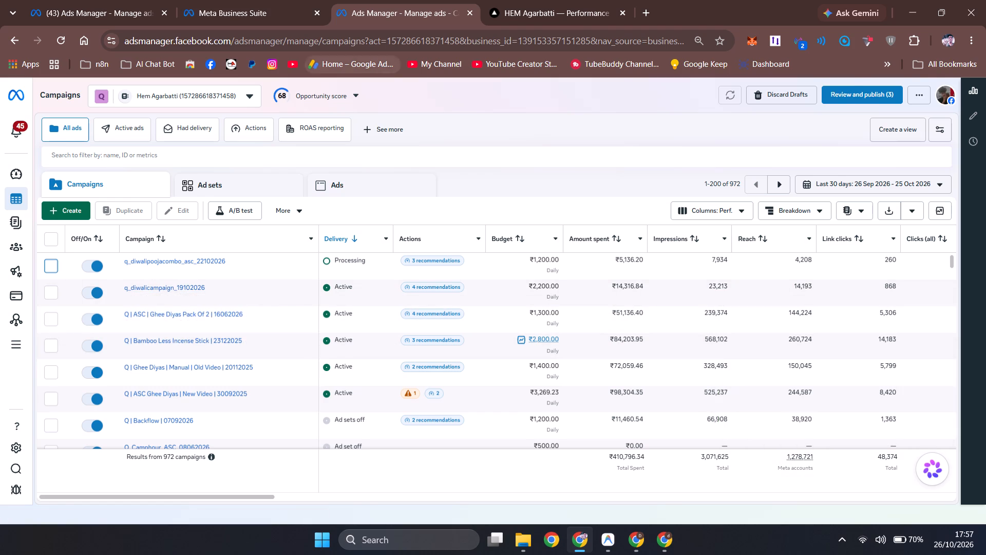
# Look over the HEM Agarbatti performance dashboard's spend and ROAS overview, and close the dashboard.
pyautogui.click(221, 0)
pyautogui.click(526, 0)
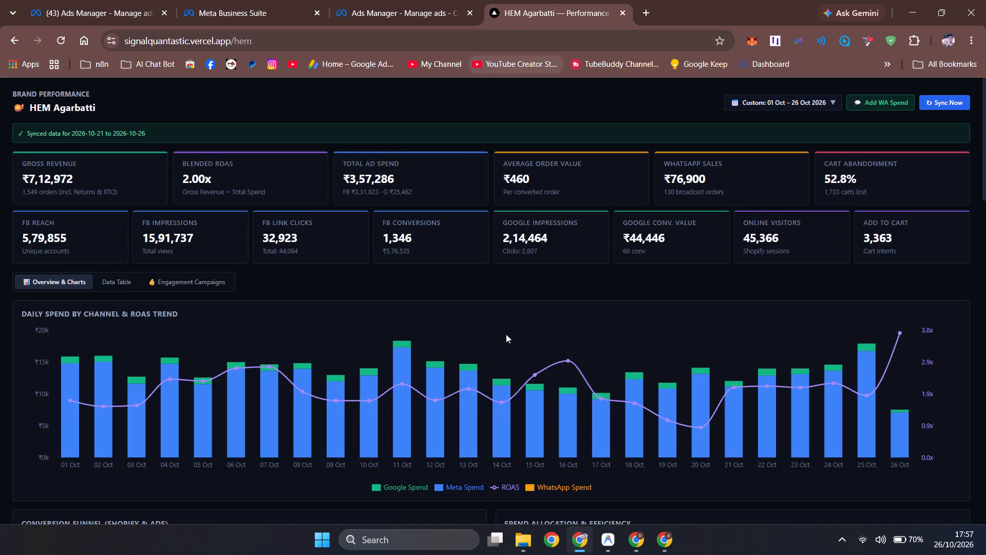
pyautogui.scroll(-5, 507, 334)
pyautogui.scroll(9, 512, 335)
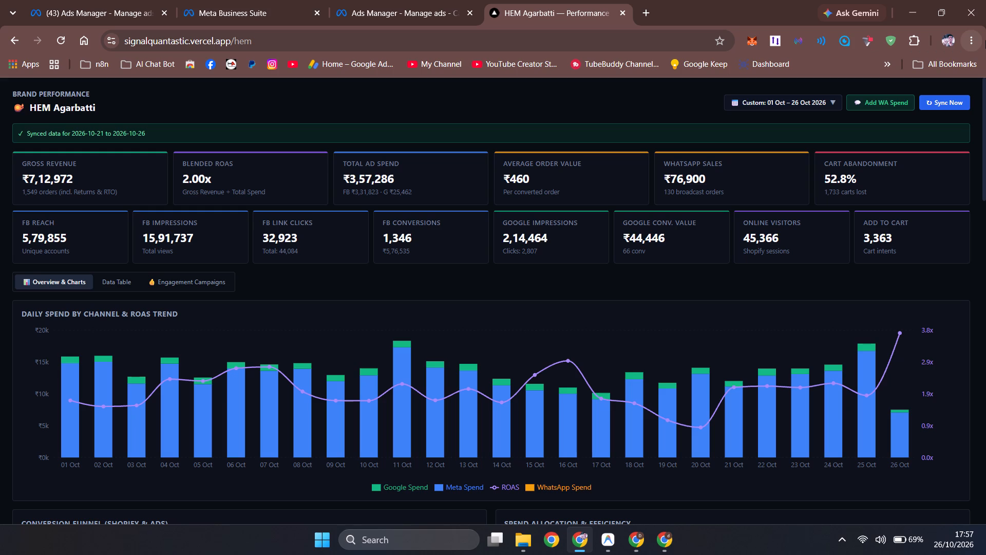
pyautogui.hotkey('ctrl', 'w')
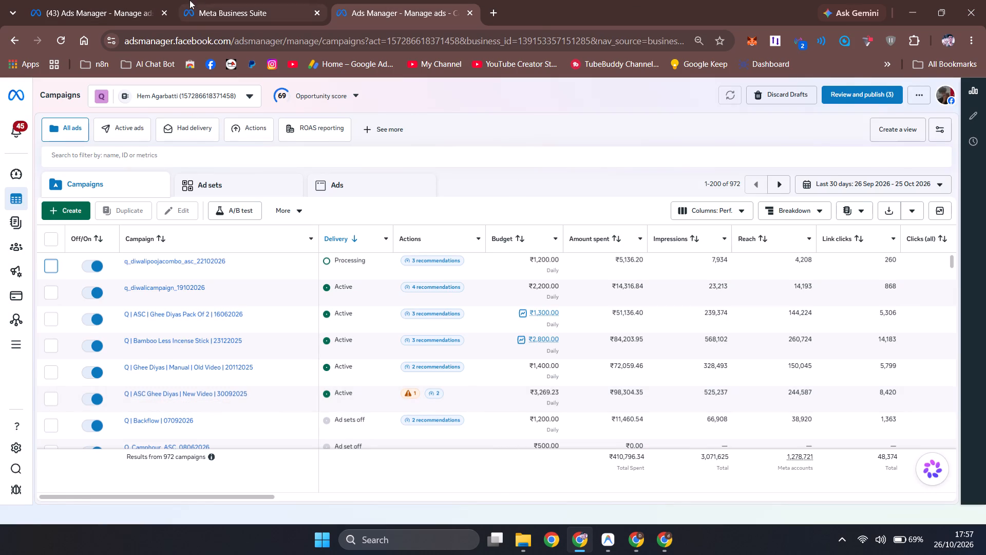
# Start boosting the 20 October 11:00 Instagram post "Tough stains need powerful cleaning!" with the goal Get more post engagement.
pyautogui.click(206, 0)
pyautogui.click(27, 0)
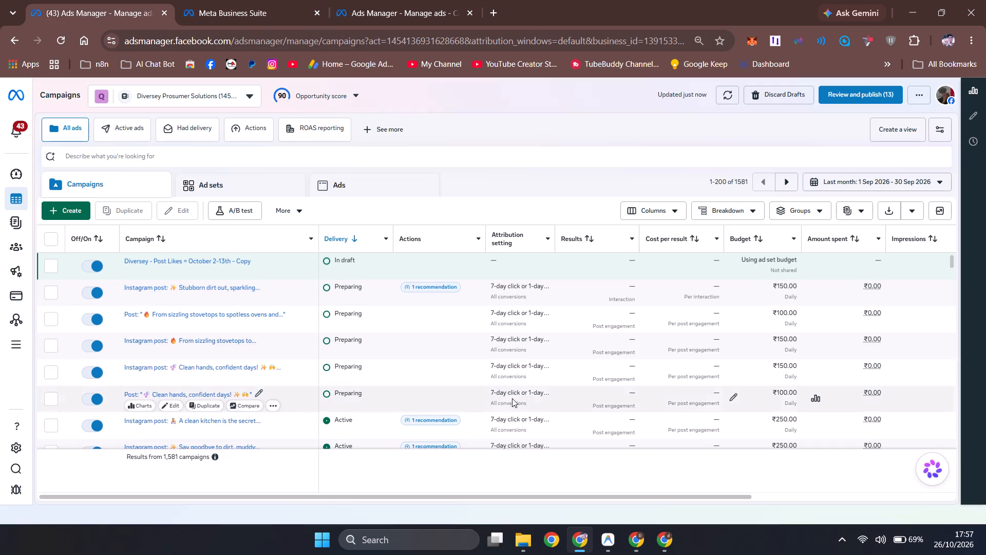
pyautogui.click(243, 14)
pyautogui.scroll(-3, 710, 517)
pyautogui.scroll(-3, 562, 378)
pyautogui.scroll(-4, 634, 395)
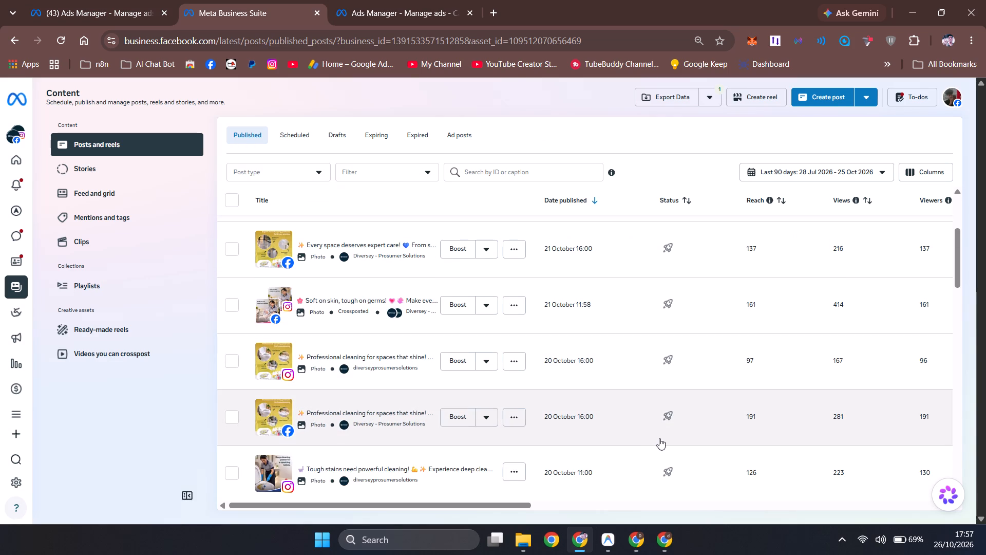
pyautogui.scroll(-2, 667, 466)
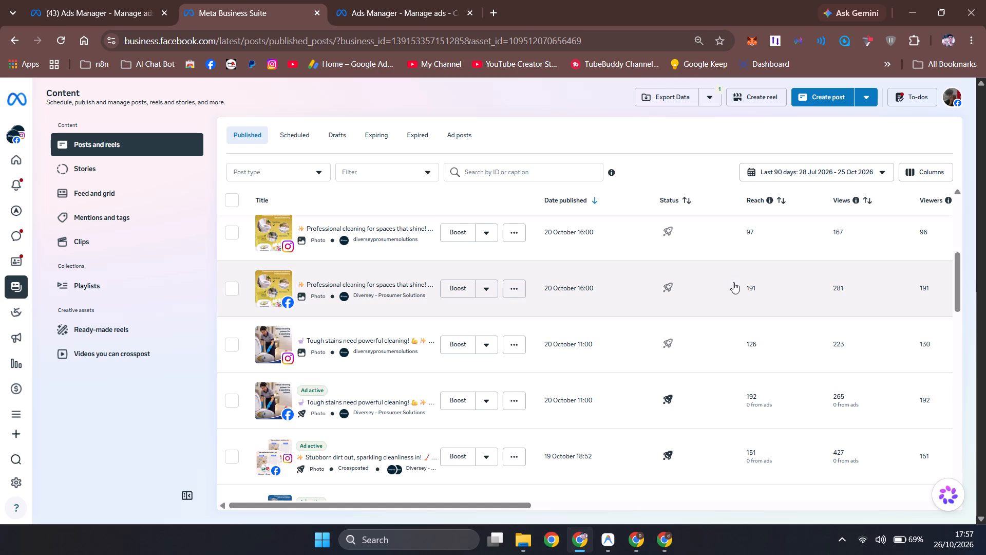
pyautogui.click(457, 344)
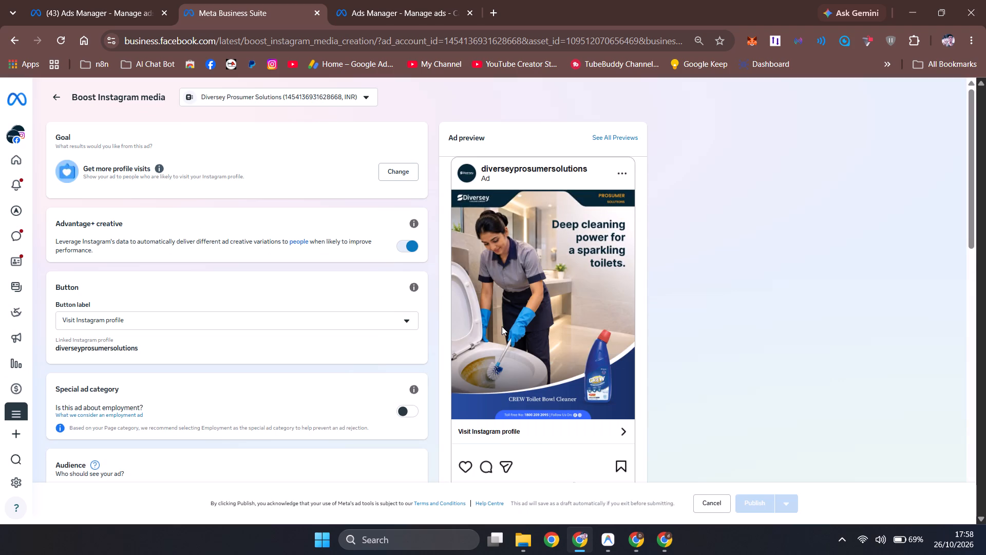
pyautogui.click(411, 166)
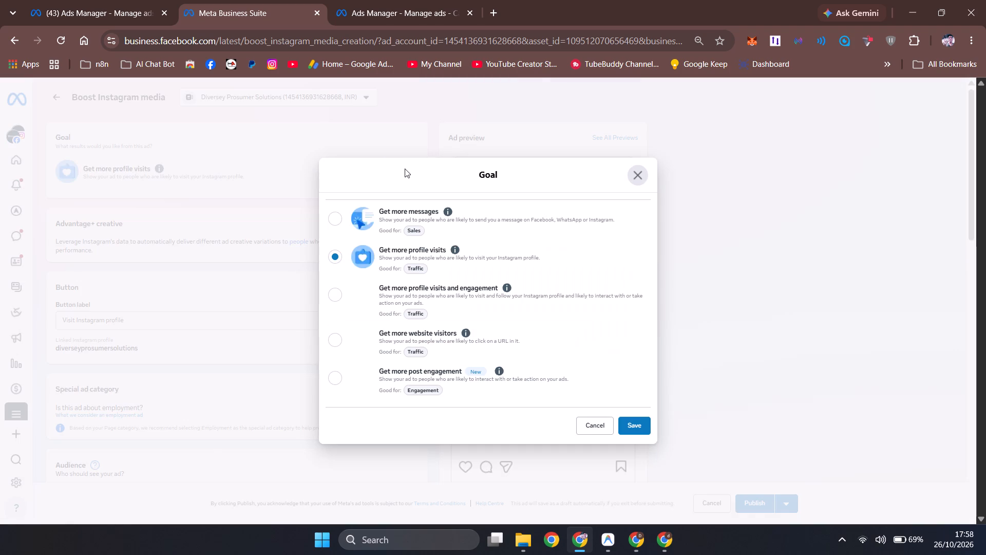
pyautogui.click(435, 372)
pyautogui.click(630, 423)
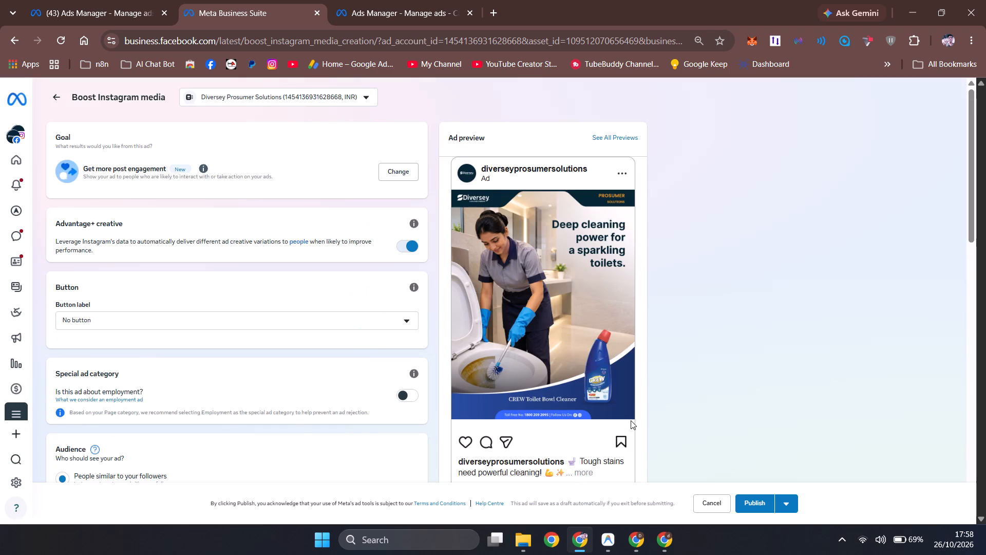
# Choose Adv + Aud as the audience for the boosted Instagram post.
pyautogui.scroll(-4, 355, 337)
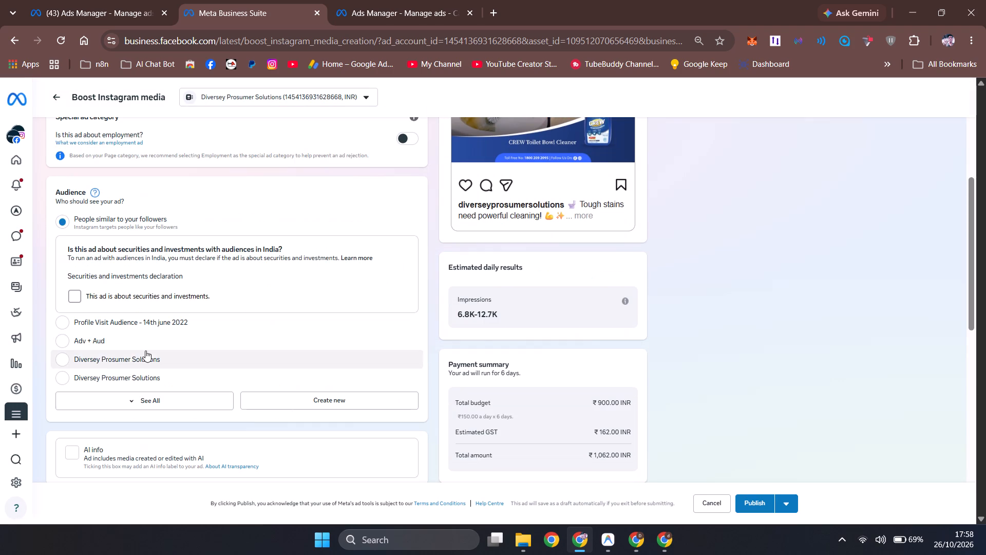
pyautogui.click(145, 340)
# Set the boost's duration to 2 days and publish the ad.
pyautogui.scroll(-3, 294, 334)
pyautogui.scroll(-1, 252, 355)
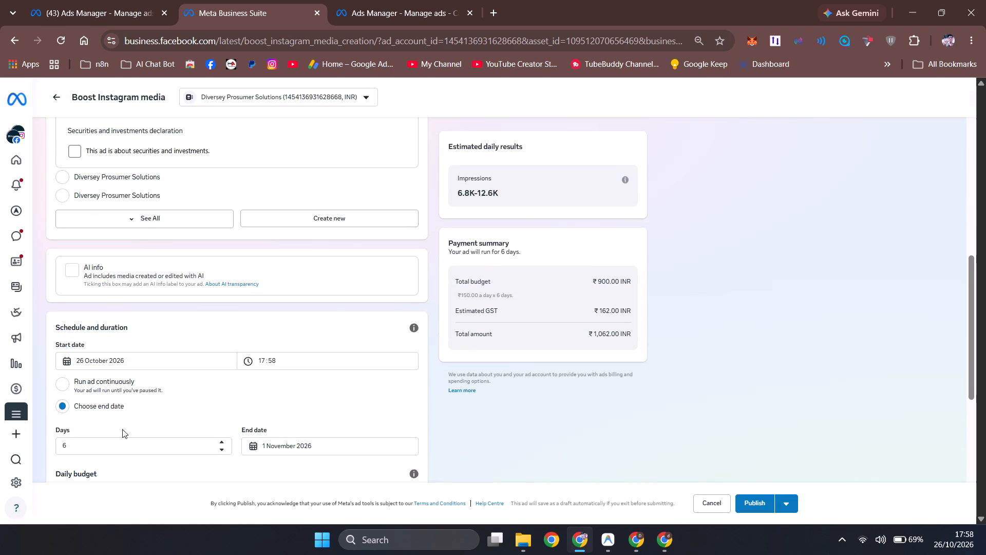
pyautogui.moveTo(89, 444); pyautogui.dragTo(63, 438)
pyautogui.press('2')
pyautogui.scroll(-4, 176, 384)
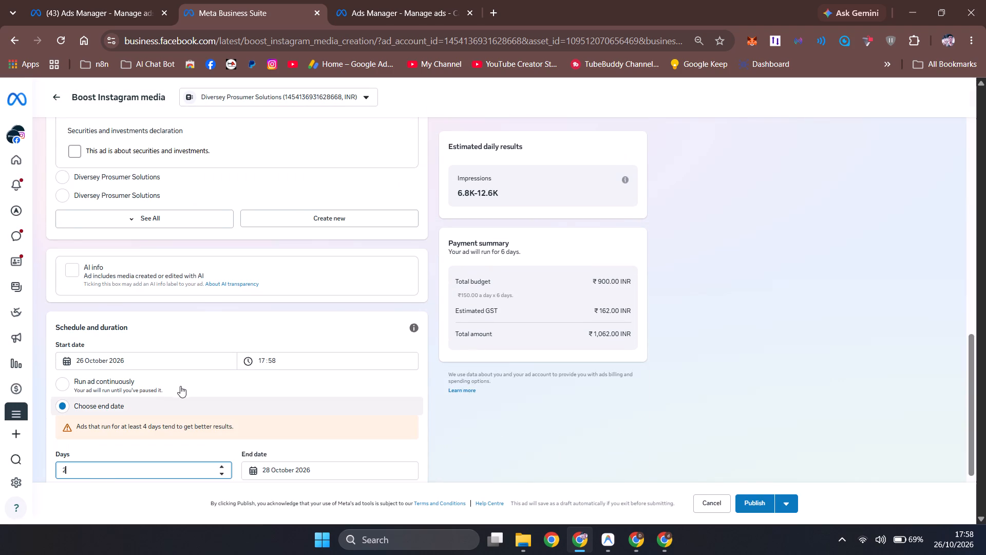
pyautogui.click(208, 363)
pyautogui.scroll(-2, 234, 387)
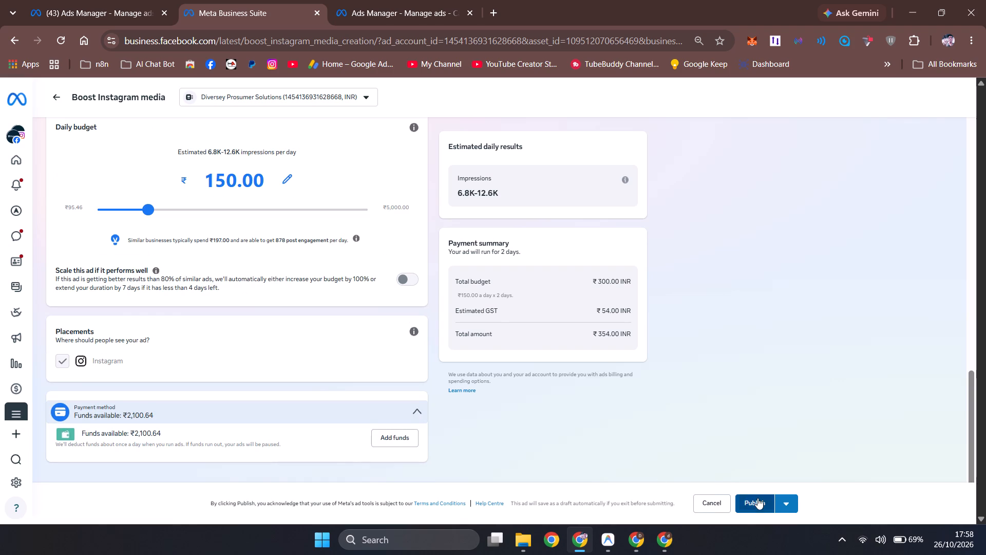
pyautogui.click(757, 498)
pyautogui.scroll(4, 474, 341)
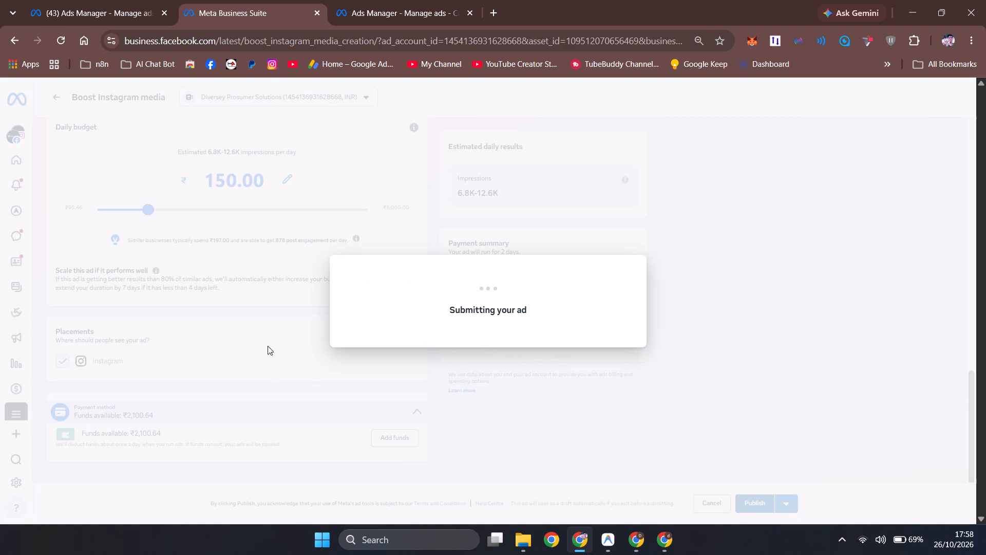
pyautogui.click(809, 127)
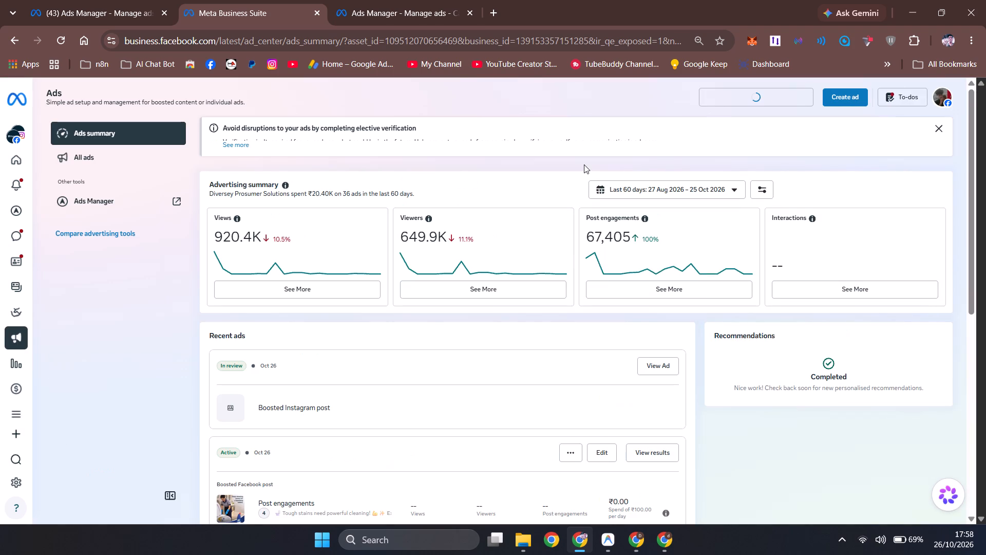
# Return to the published posts and reels list and locate the 20 October posts for another boost.
pyautogui.click(9, 287)
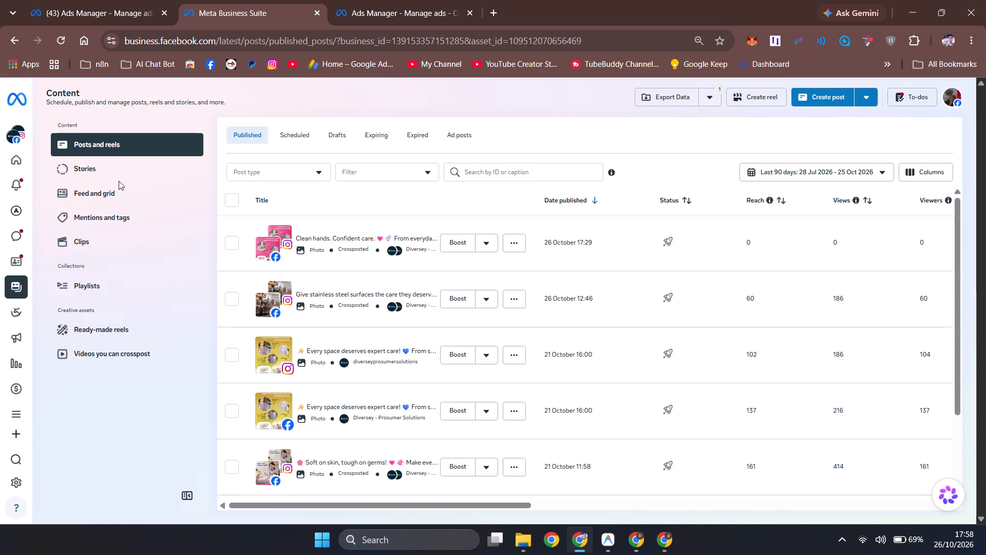
pyautogui.scroll(-4, 381, 291)
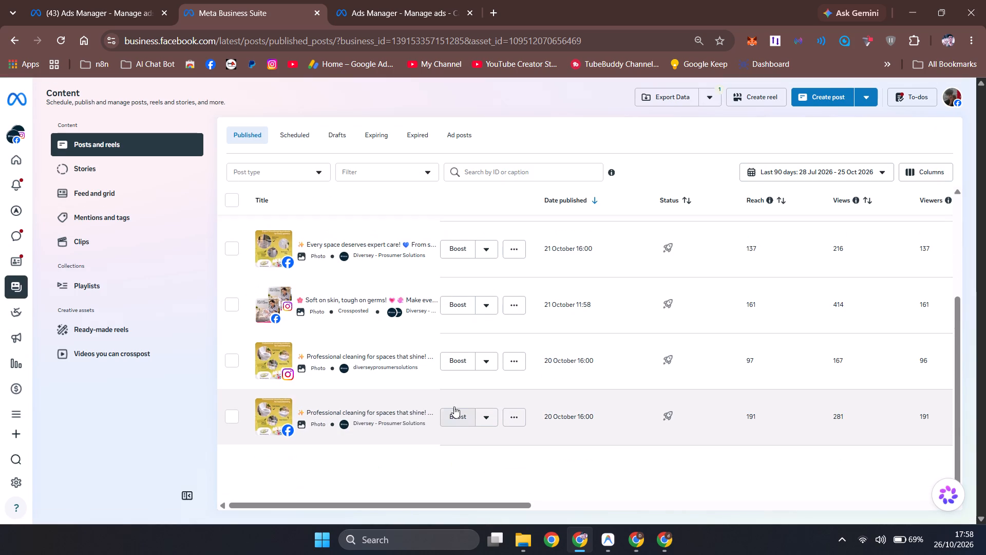
pyautogui.scroll(-2, 452, 402)
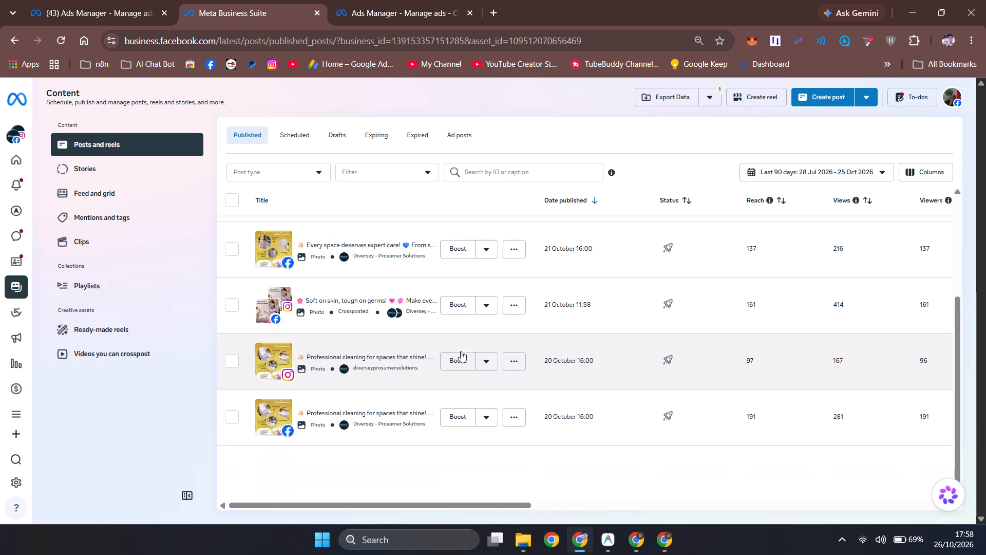
pyautogui.scroll(-1, 456, 354)
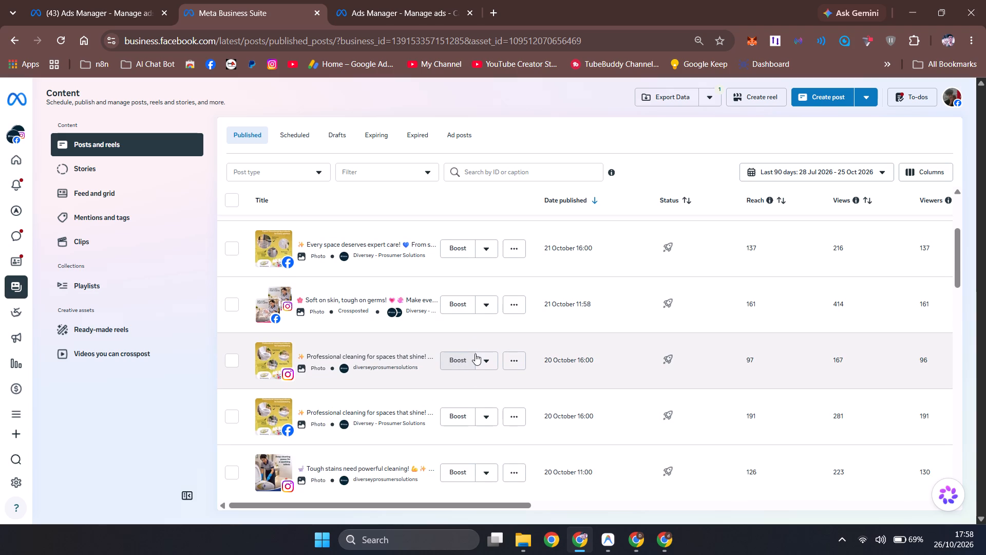
# Start boosting the 20 October 16:00 Facebook post "Professional cleaning for spaces that shine!" with the goal Get more engagement.
pyautogui.scroll(-3, 369, 375)
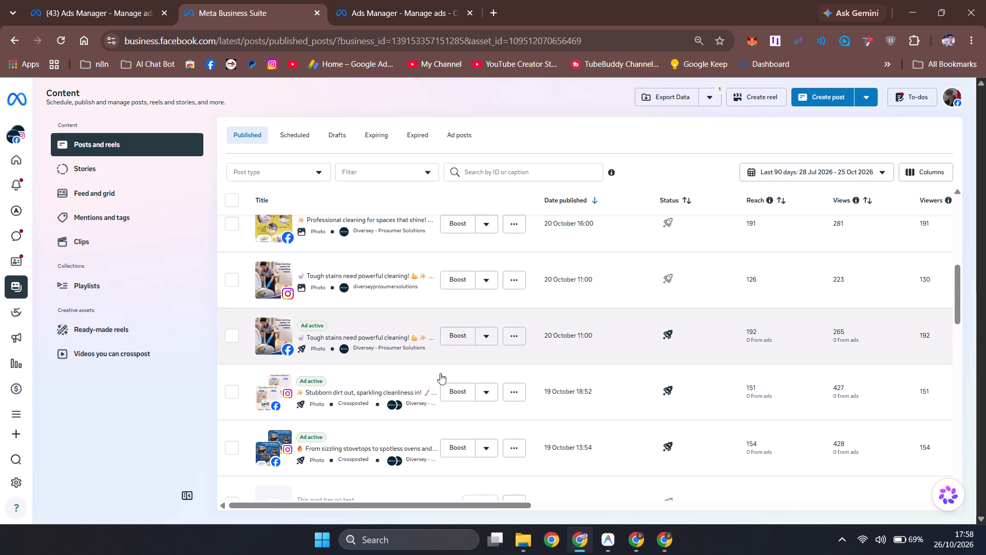
pyautogui.scroll(1, 420, 390)
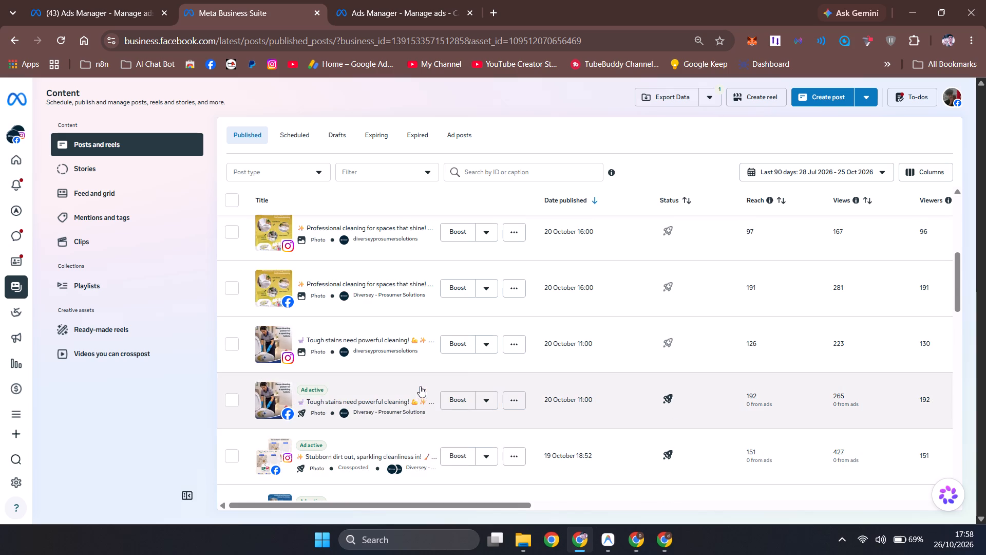
pyautogui.scroll(1, 458, 361)
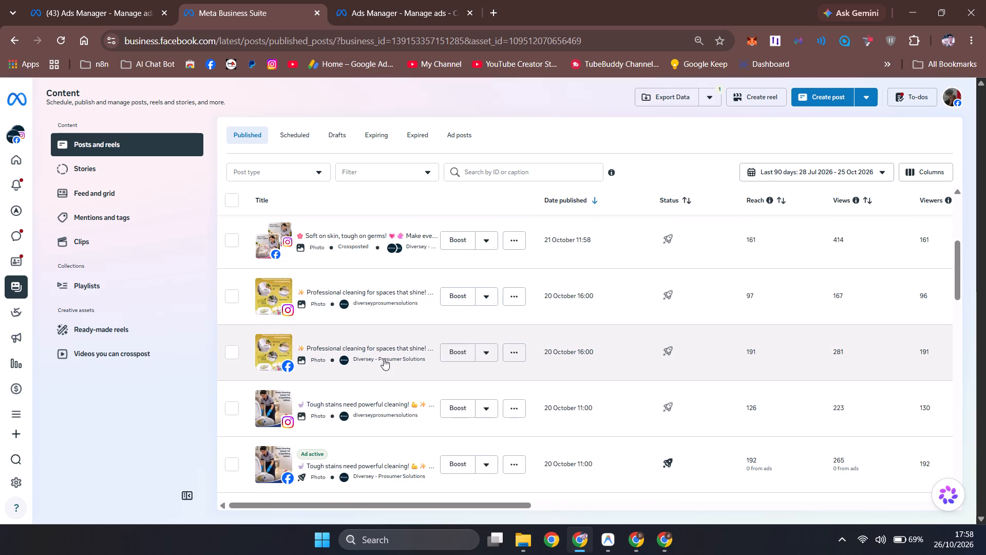
pyautogui.scroll(1, 590, 387)
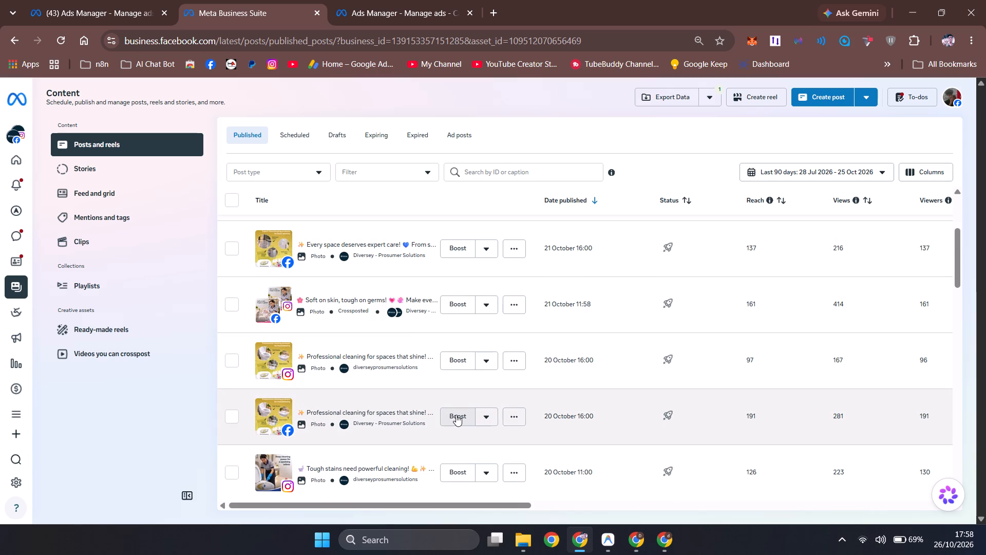
pyautogui.click(456, 415)
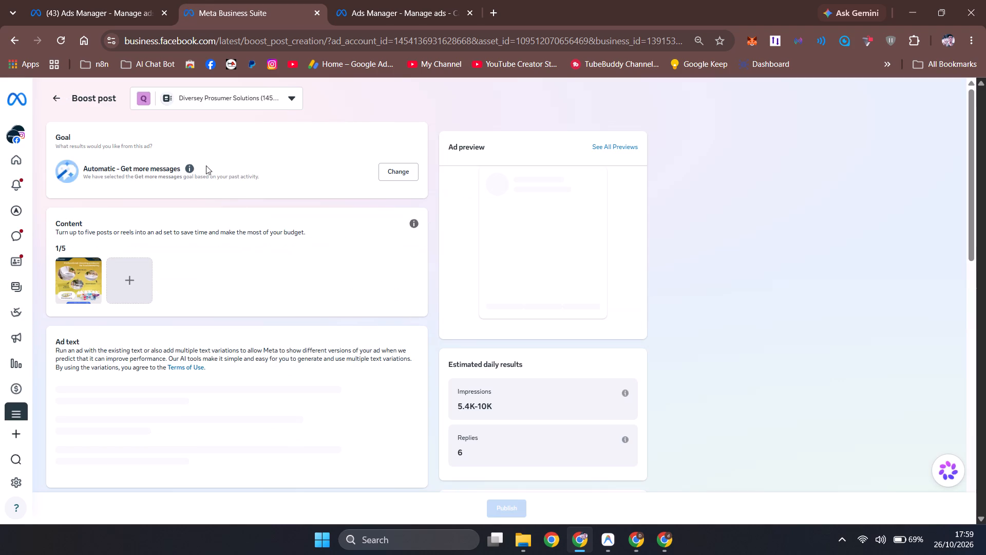
pyautogui.click(387, 177)
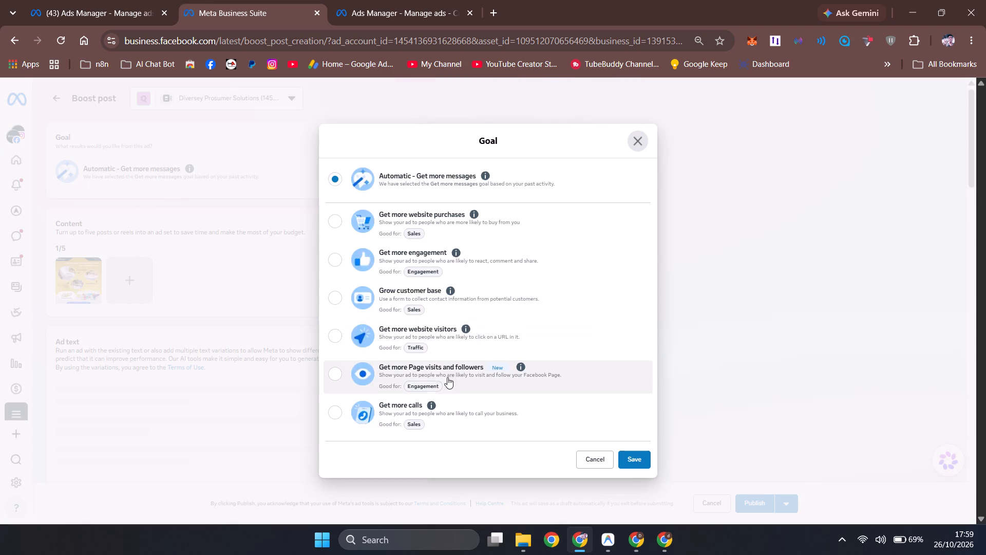
pyautogui.scroll(-6, 443, 379)
pyautogui.scroll(-4, 417, 424)
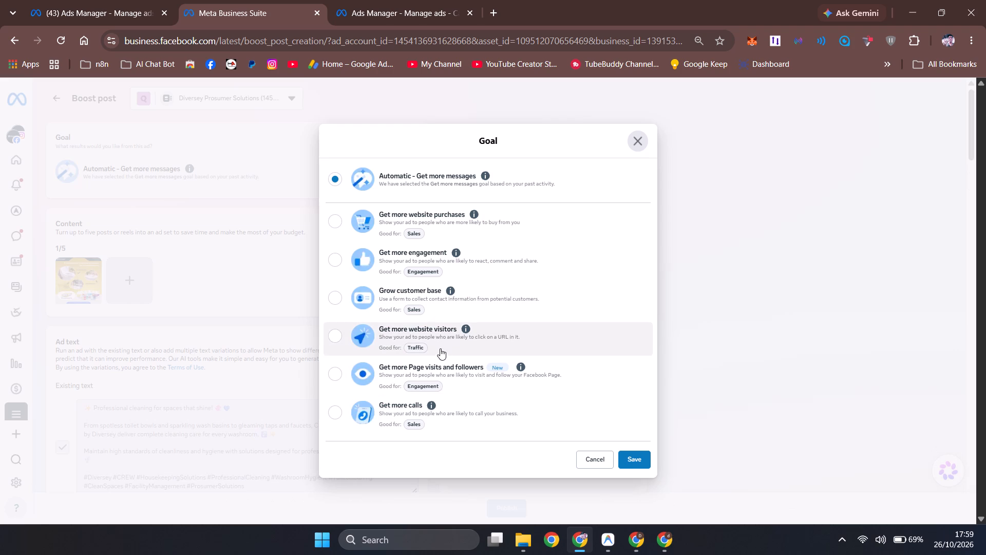
pyautogui.click(466, 249)
pyautogui.click(392, 258)
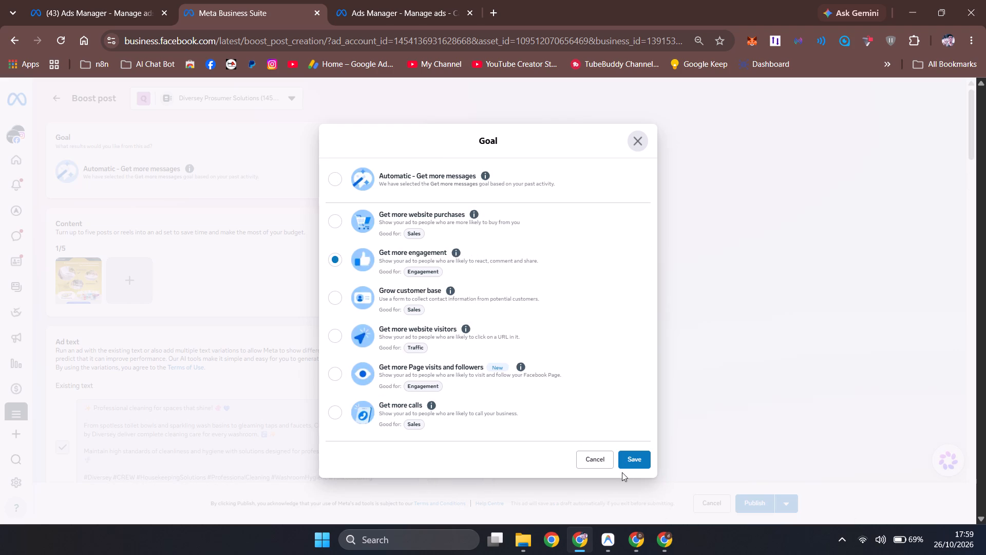
pyautogui.click(627, 460)
# Exclude generated text Variations 1, 2 and 3 from the boosted post's ad text.
pyautogui.scroll(-3, 237, 360)
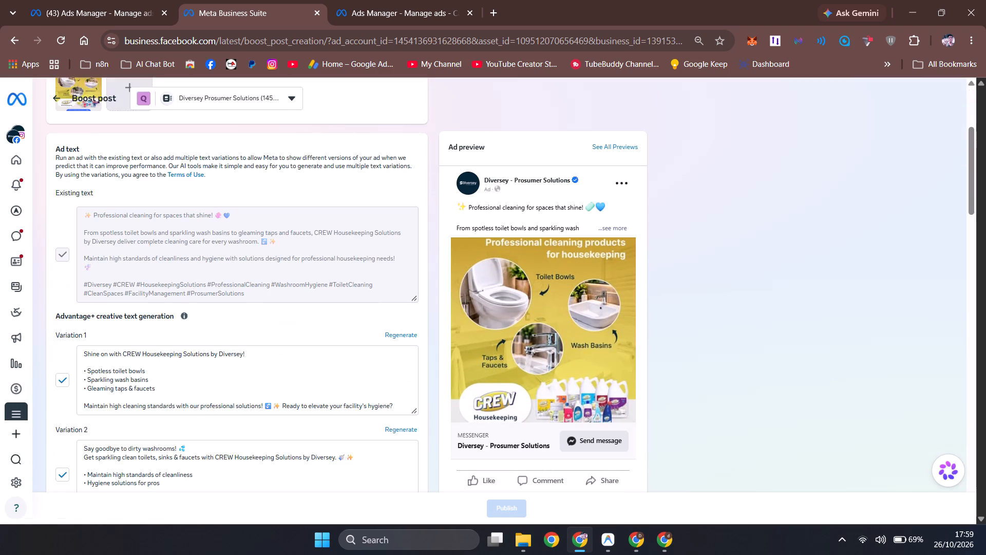
pyautogui.click(63, 380)
pyautogui.scroll(-2, 248, 367)
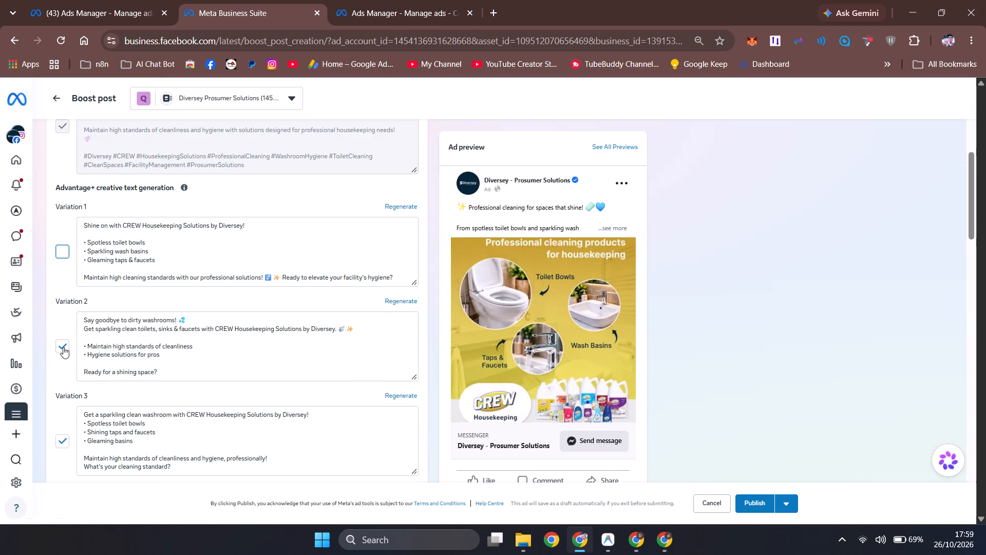
pyautogui.click(63, 347)
pyautogui.click(59, 439)
pyautogui.scroll(-4, 228, 372)
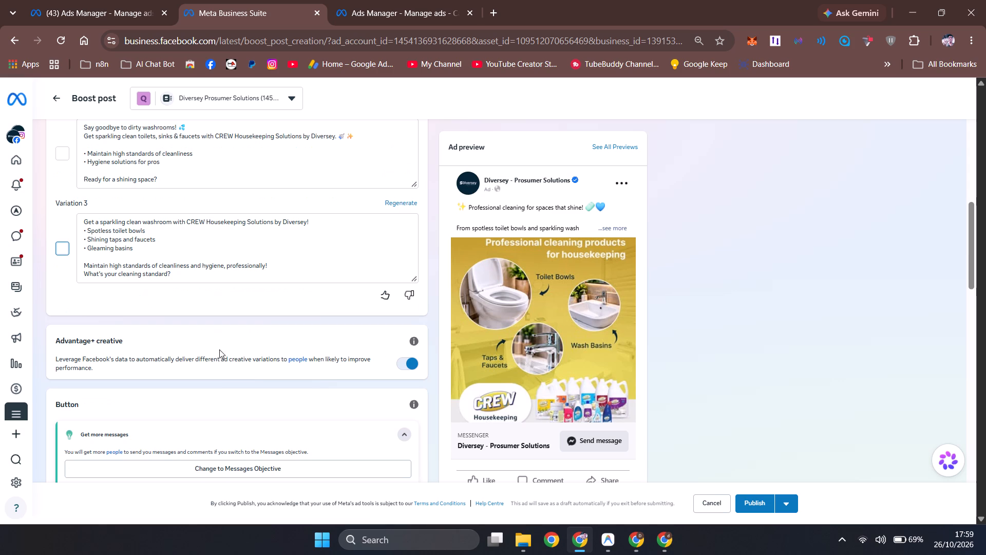
# Turn off Advantage+ creative and set the ad's button label to No button.
pyautogui.moveTo(238, 398); pyautogui.dragTo(347, 313)
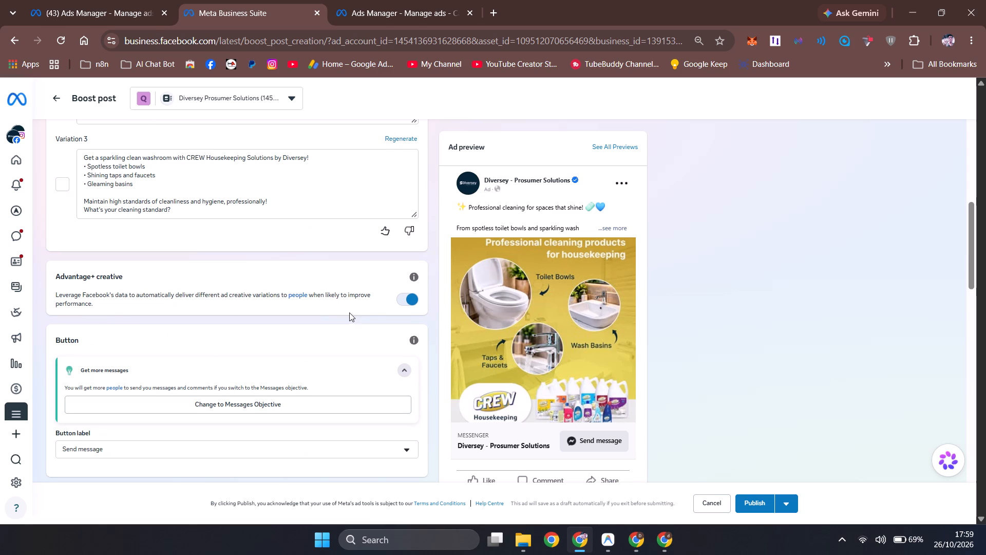
pyautogui.click(408, 292)
pyautogui.click(408, 302)
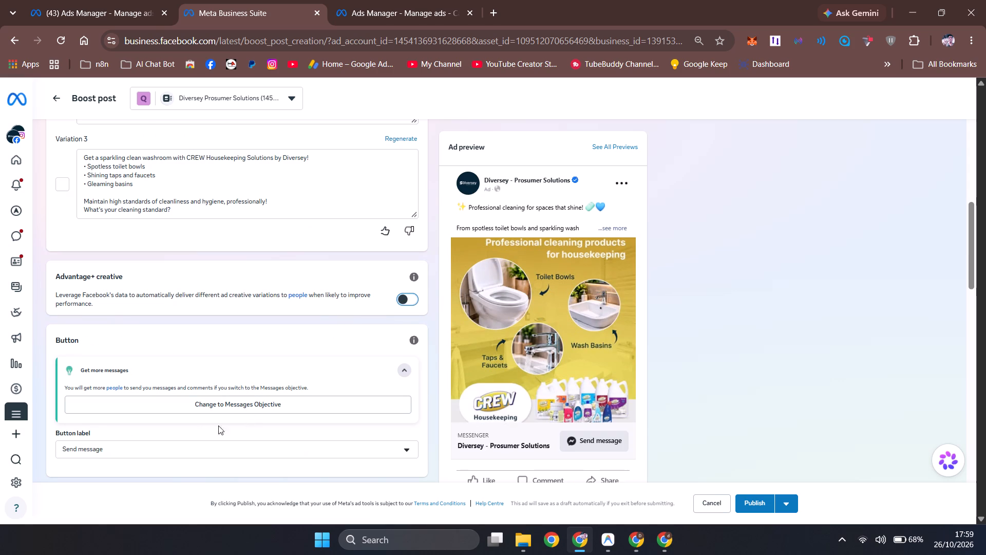
pyautogui.click(182, 440)
pyautogui.click(128, 306)
# Set the boosted post's daily budget to ₹100.
pyautogui.scroll(-4, 230, 349)
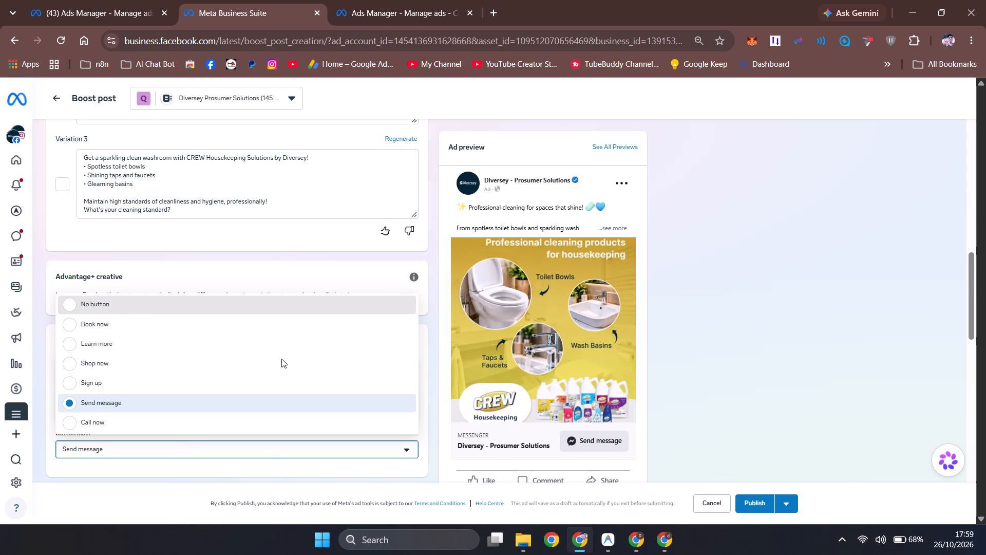
pyautogui.scroll(-3, 299, 350)
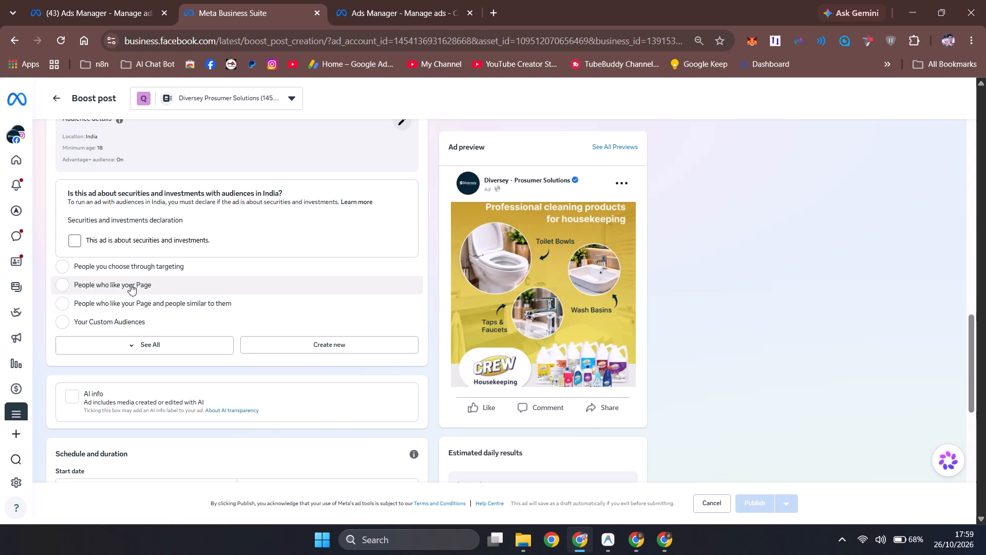
pyautogui.scroll(2, 175, 231)
pyautogui.scroll(-5, 181, 247)
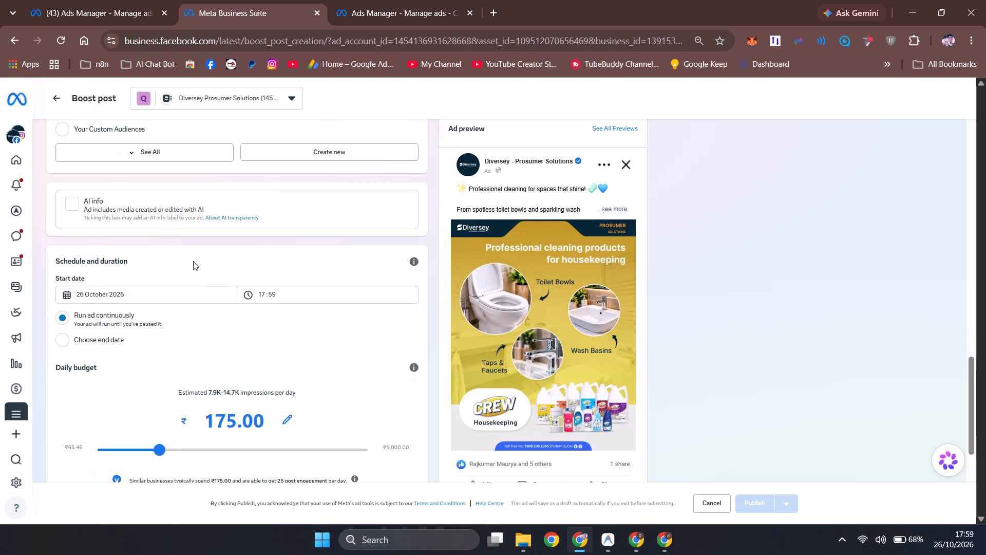
pyautogui.scroll(-2, 180, 282)
pyautogui.click(224, 298)
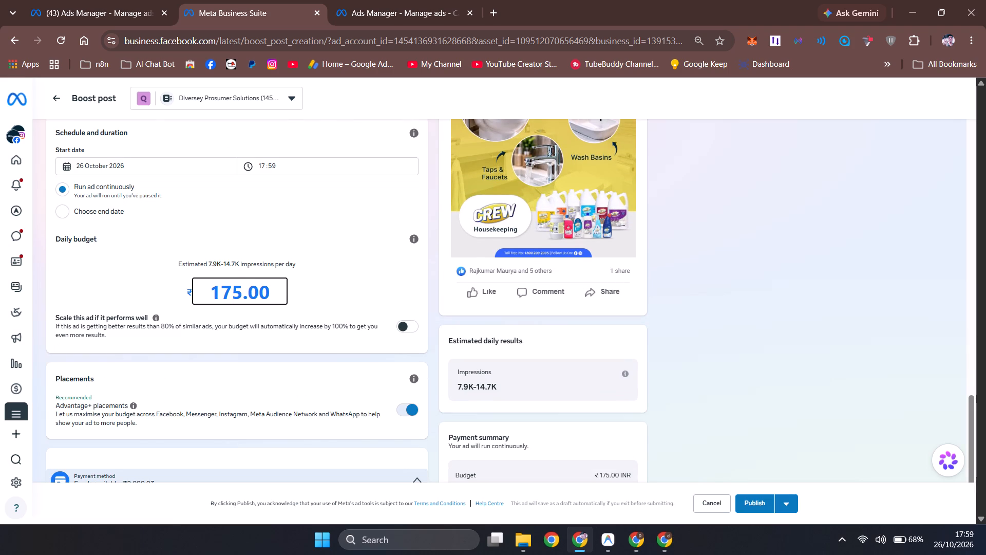
pyautogui.press('Delete')
pyautogui.press('BackSpace')
pyautogui.write('00')
# Give the boost an end date with a duration of 2 days.
pyautogui.click(141, 214)
pyautogui.moveTo(74, 254); pyautogui.dragTo(15, 245)
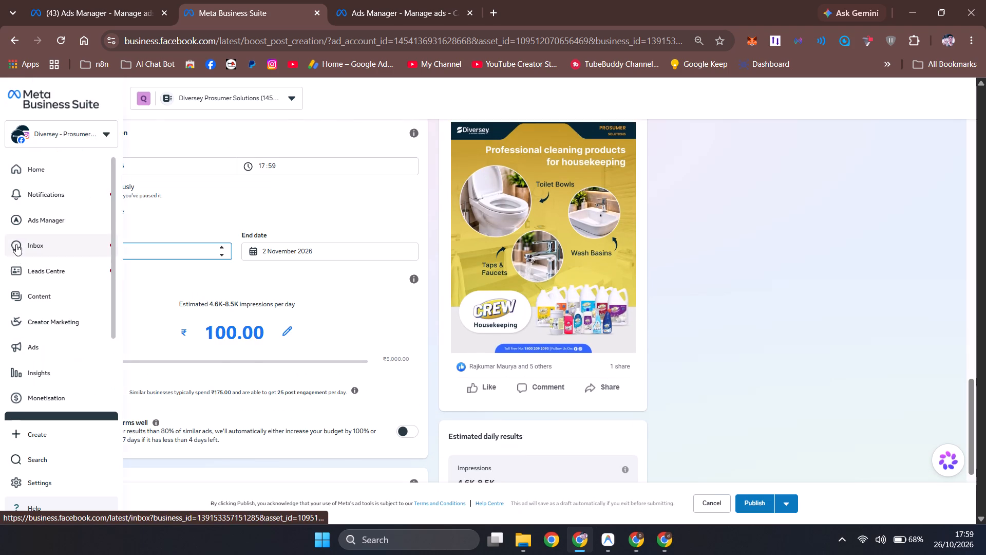
pyautogui.press('2')
pyautogui.click(254, 412)
# Publish the boosted post ad for Diversey Prosumer Solutions.
pyautogui.scroll(-3, 278, 401)
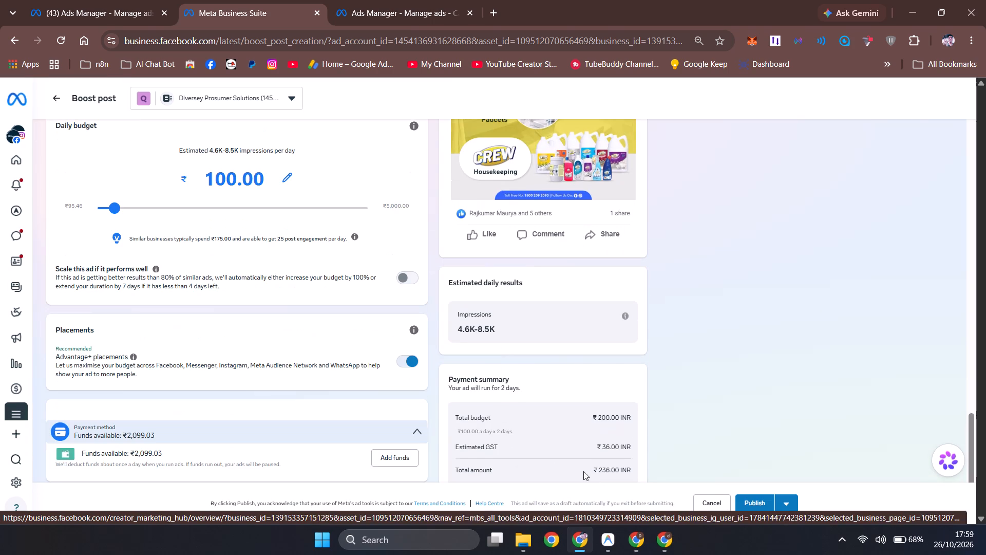
pyautogui.click(743, 500)
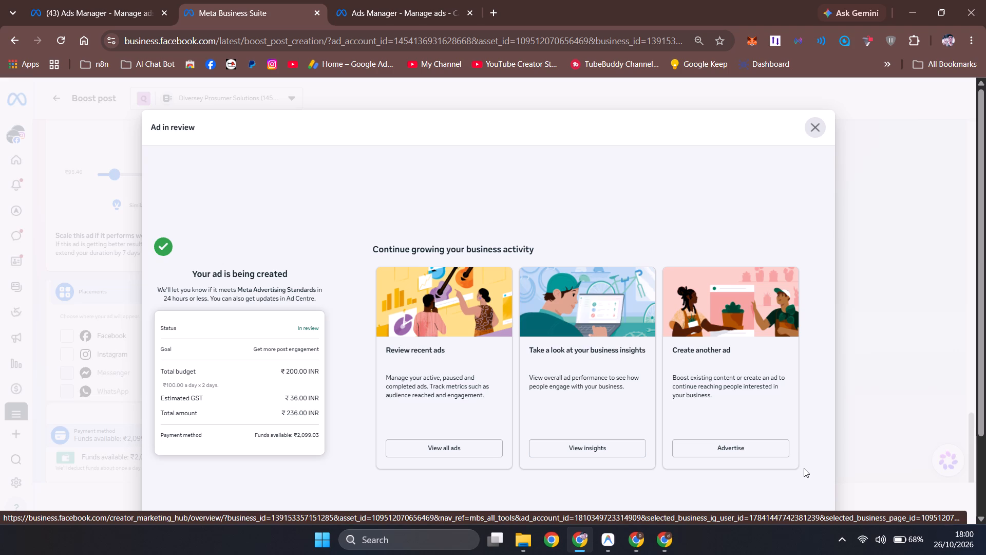
# Dismiss the ad confirmation and start a boost for the Instagram post "Professional cleaning for spaces that shine!" published 20 October 16:00.
pyautogui.click(818, 123)
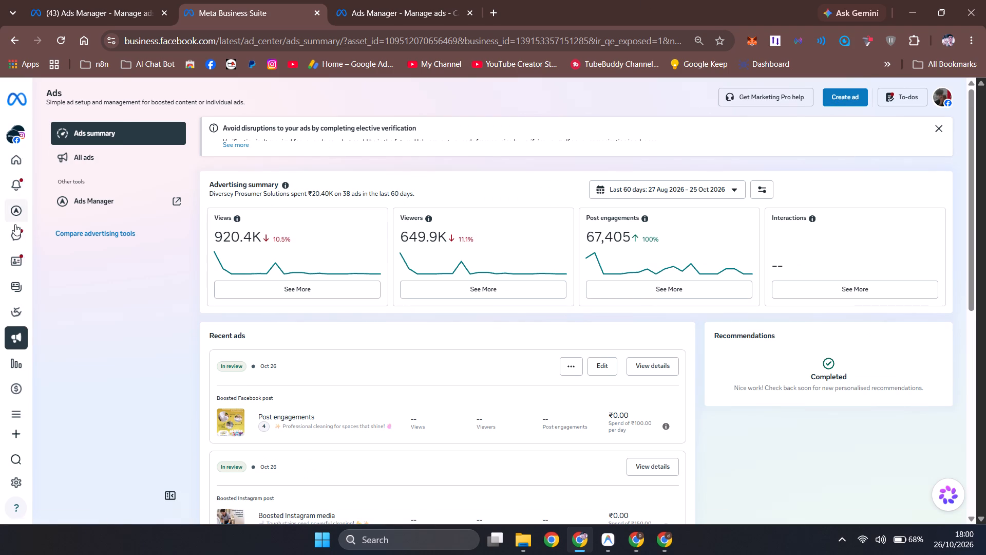
pyautogui.click(24, 294)
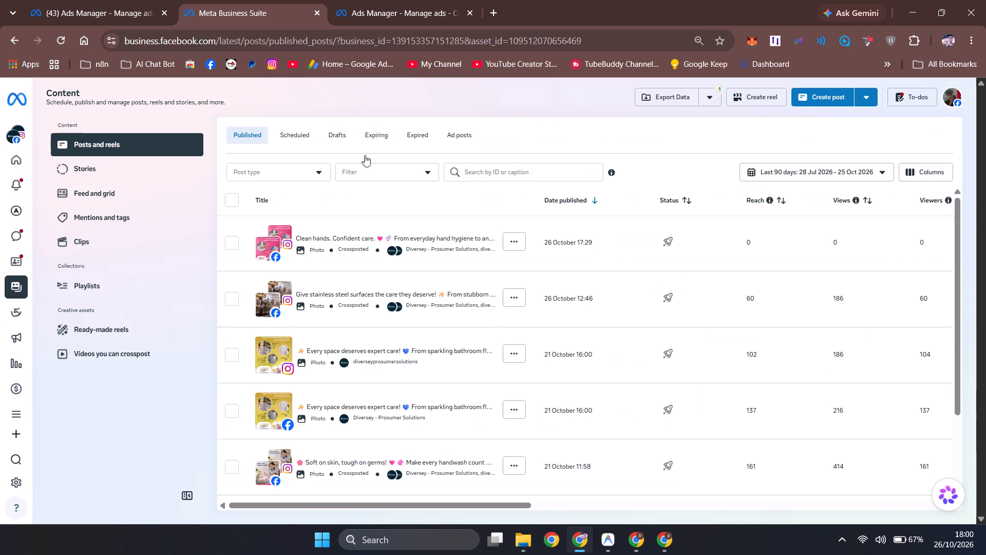
pyautogui.scroll(-3, 359, 263)
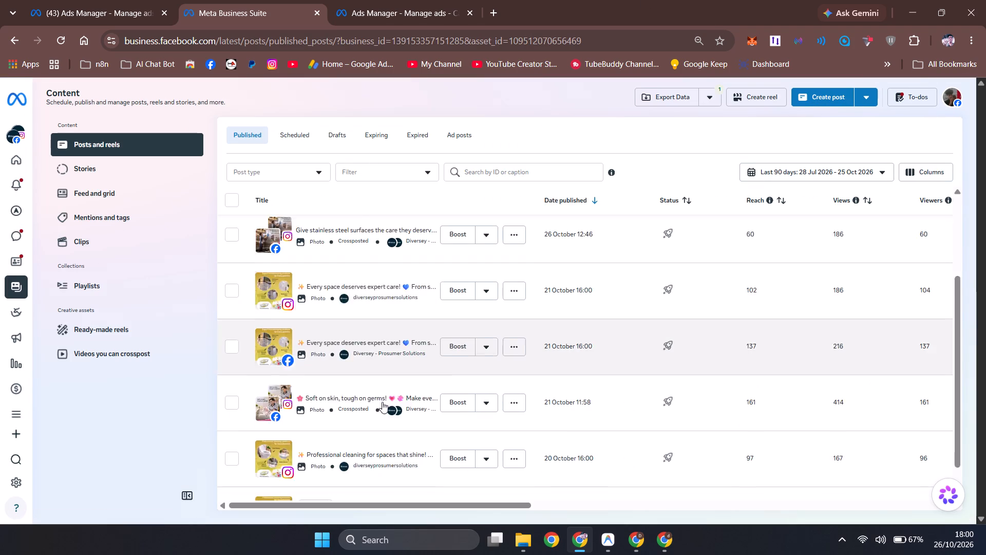
pyautogui.scroll(-3, 382, 402)
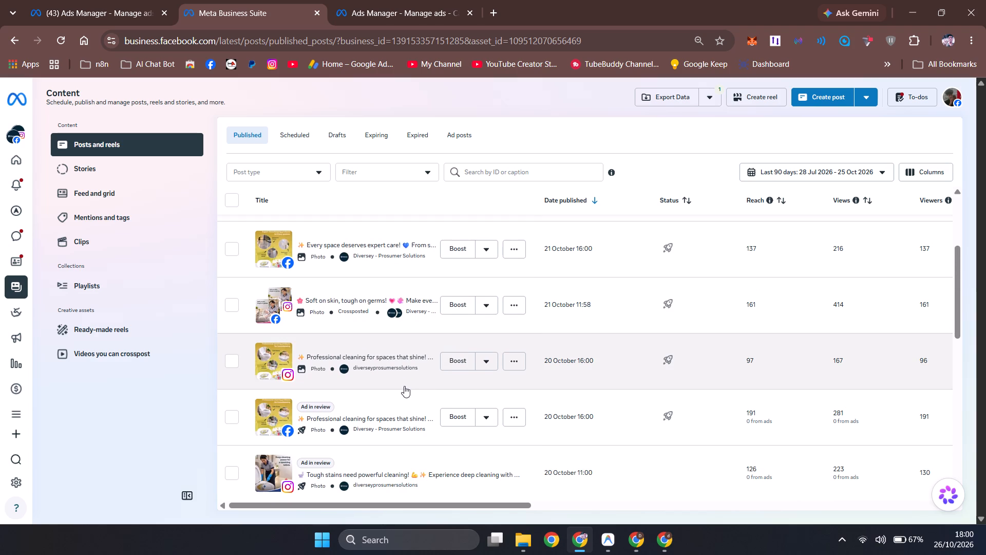
pyautogui.click(456, 362)
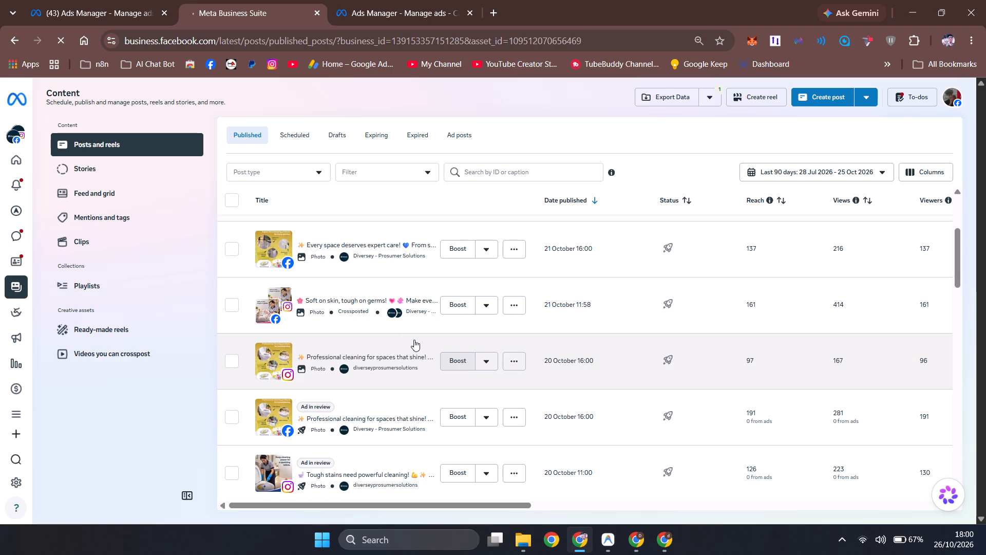
pyautogui.click(452, 361)
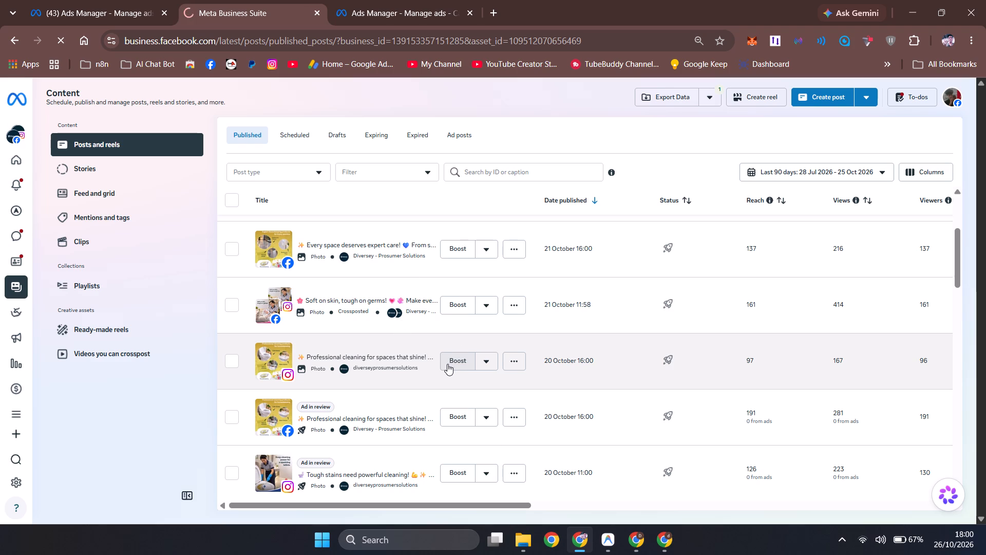
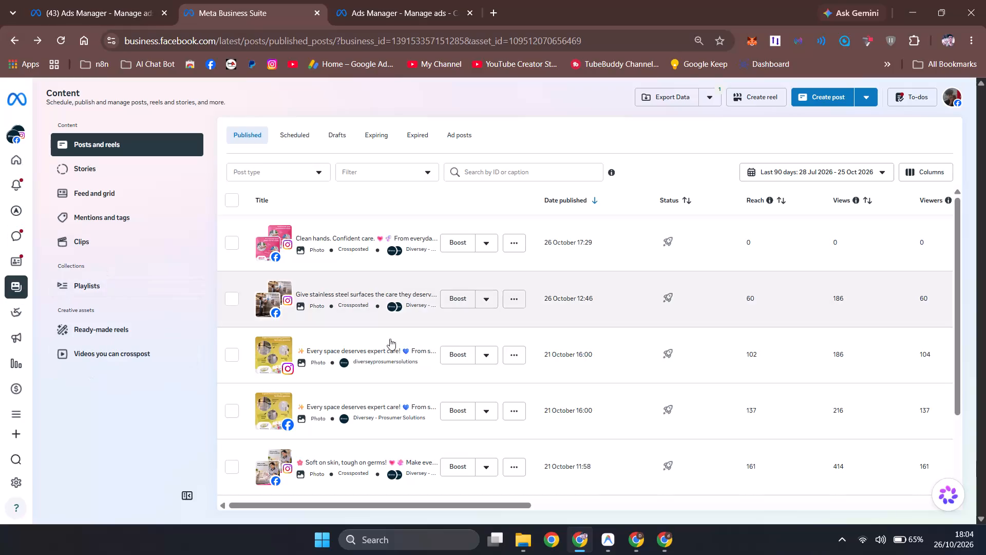
# Start boosting the 20 October Instagram post "Professional cleaning for spaces that shine!" from the published posts.
pyautogui.scroll(-5, 391, 349)
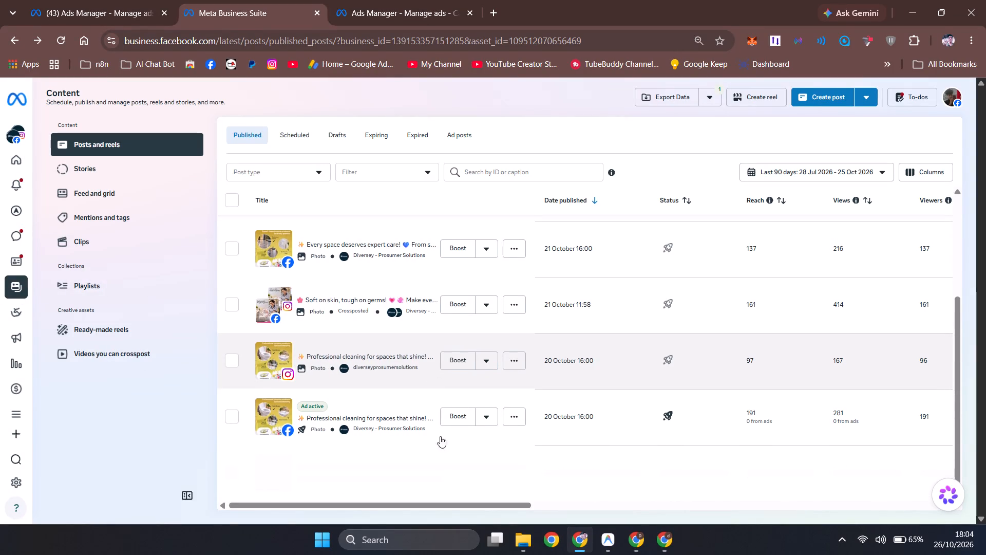
pyautogui.click(459, 361)
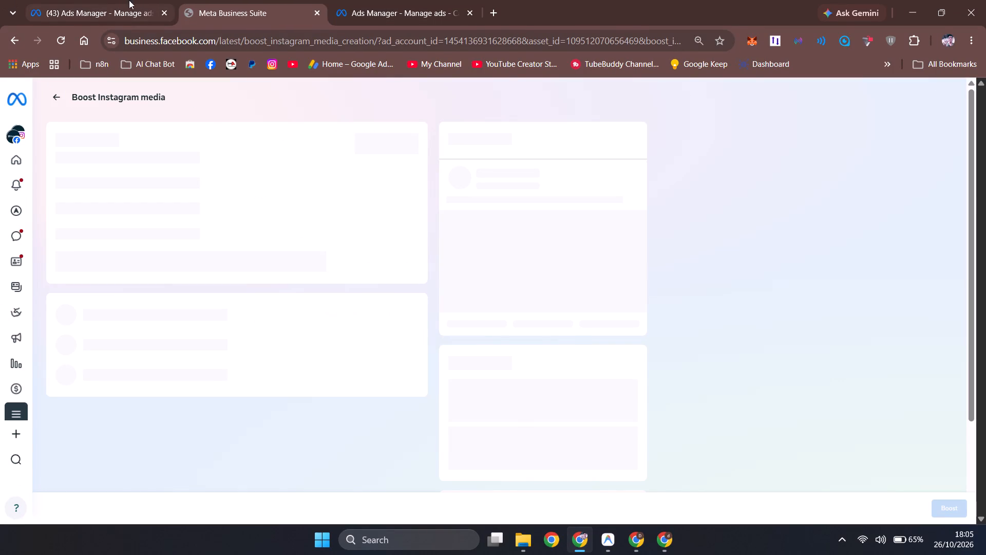
# Refresh the Diversey Prosumer Solutions campaign list in Ads Manager, check it, and return to the Instagram boost.
pyautogui.click(122, 0)
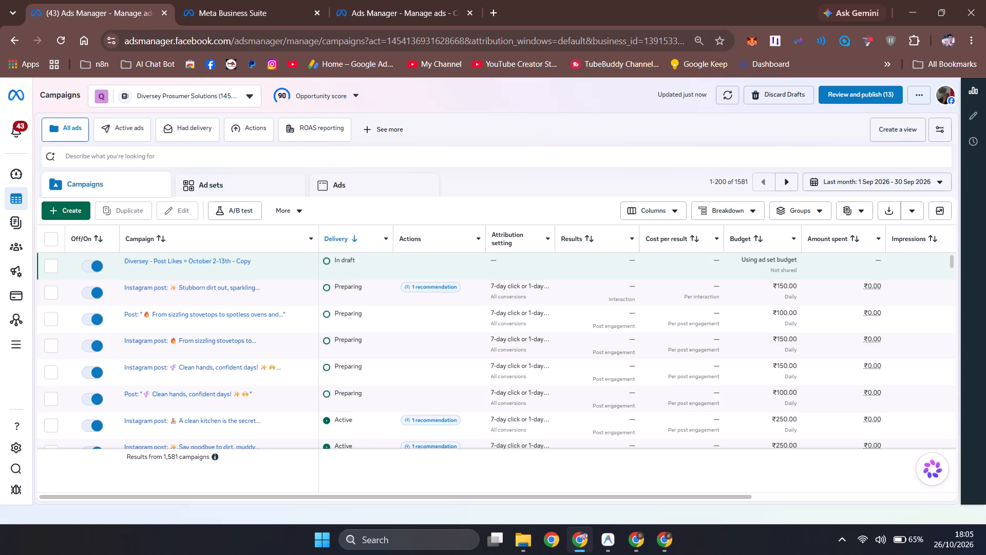
pyautogui.click(730, 88)
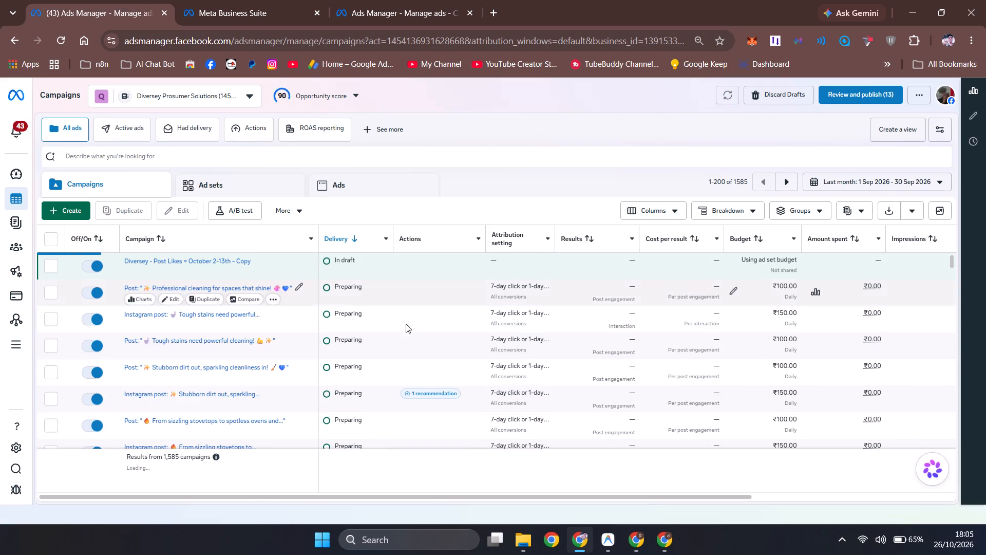
pyautogui.click(231, 0)
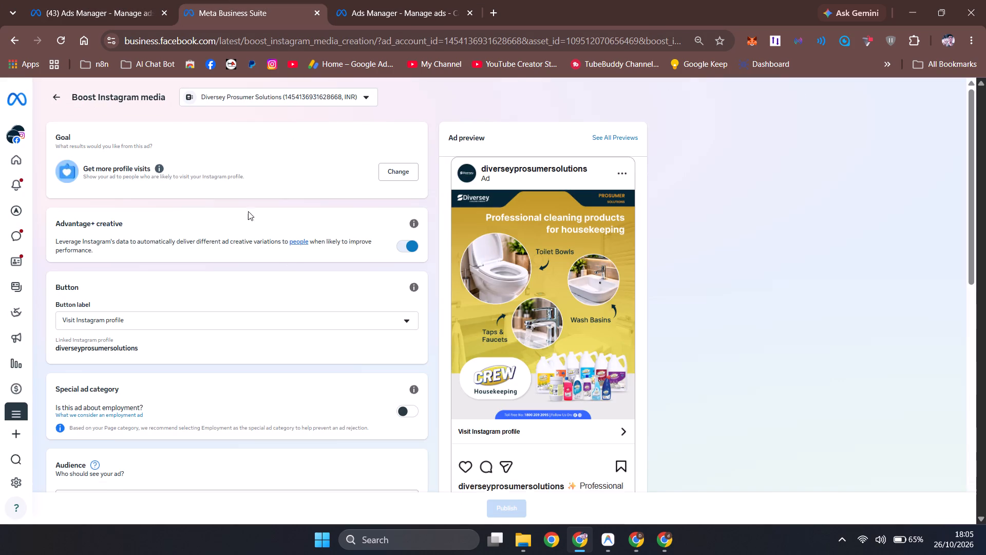
# Change the Instagram boost's goal to Get more post engagement and save it.
pyautogui.click(384, 171)
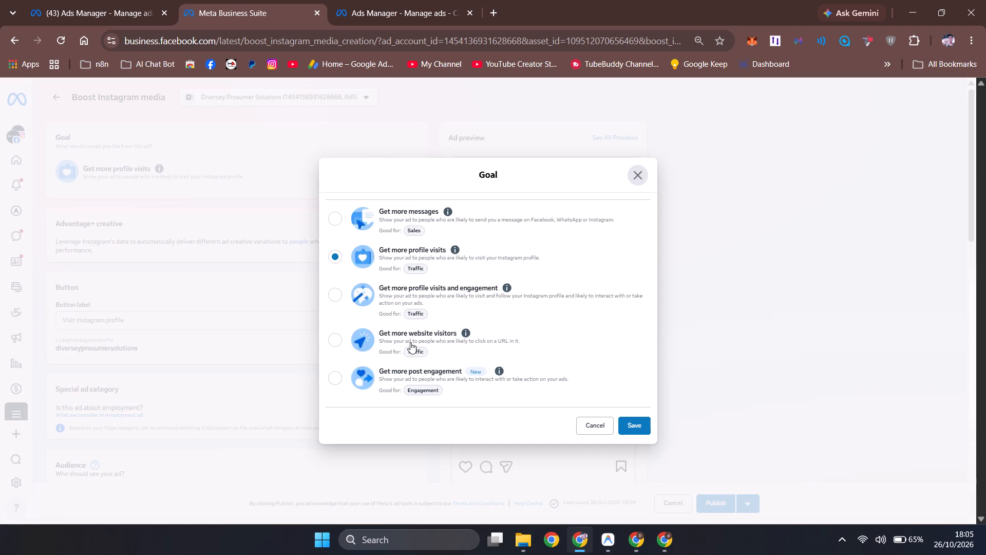
pyautogui.click(434, 365)
pyautogui.click(635, 420)
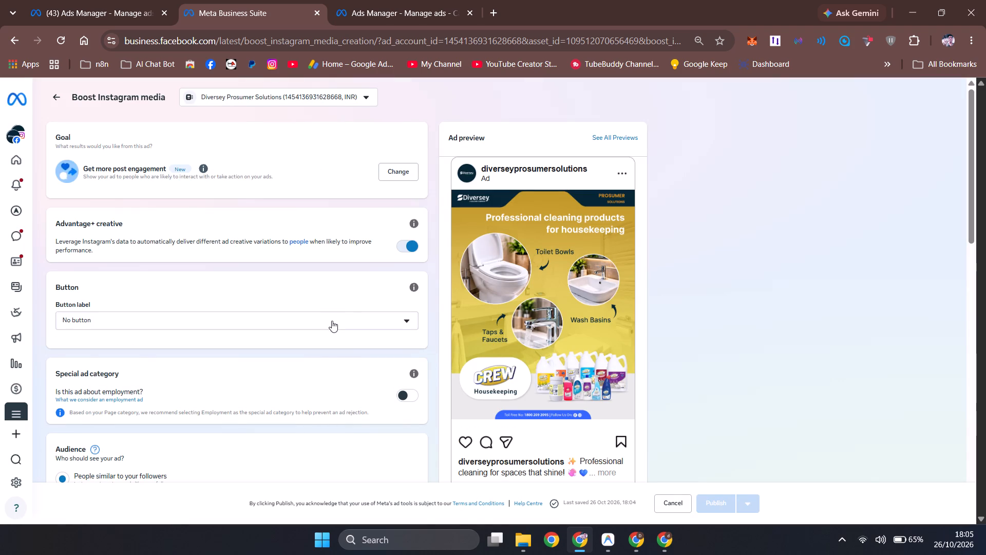
# Turn off Advantage+ creative for the Instagram boost.
pyautogui.scroll(-1, 349, 314)
pyautogui.scroll(-1, 243, 308)
pyautogui.scroll(3, 290, 305)
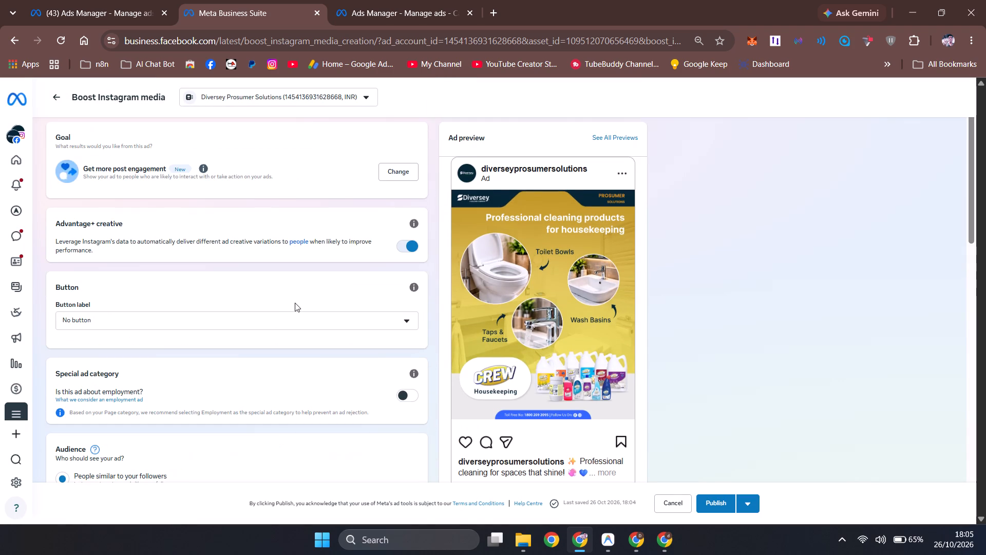
pyautogui.click(413, 250)
# Choose the saved audience Adv + Aud for the Instagram boost and check its details.
pyautogui.scroll(-3, 318, 376)
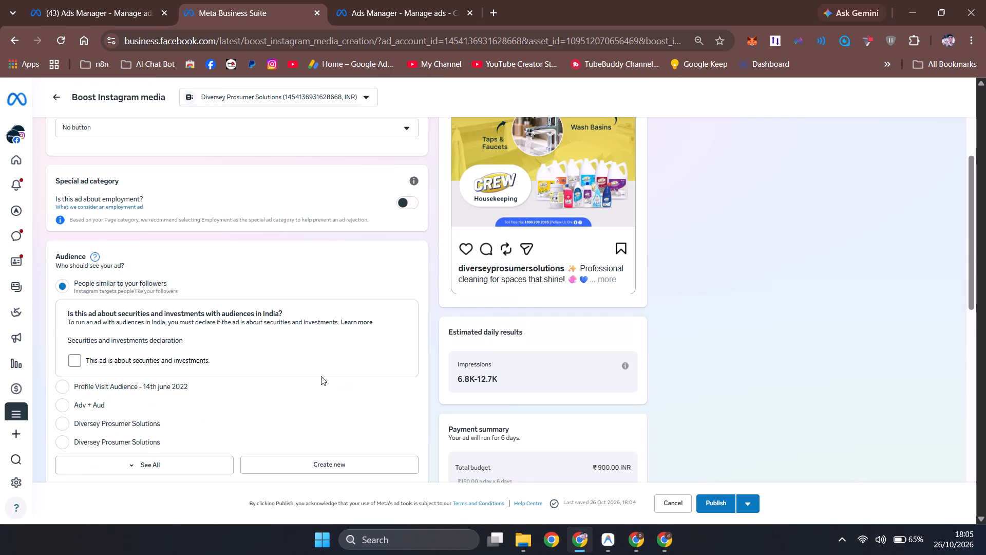
pyautogui.scroll(-2, 315, 364)
pyautogui.click(99, 277)
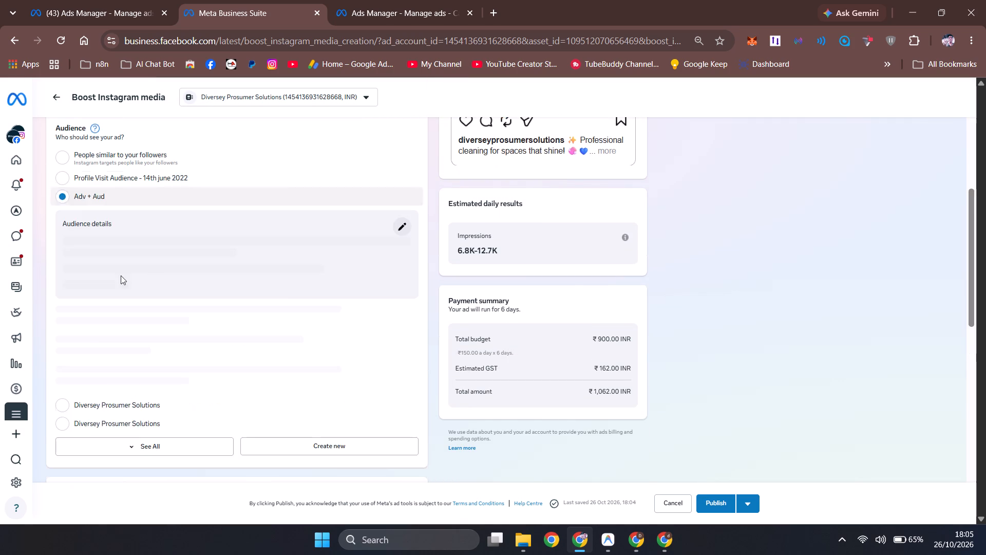
pyautogui.scroll(-1, 296, 295)
pyautogui.scroll(2, 227, 236)
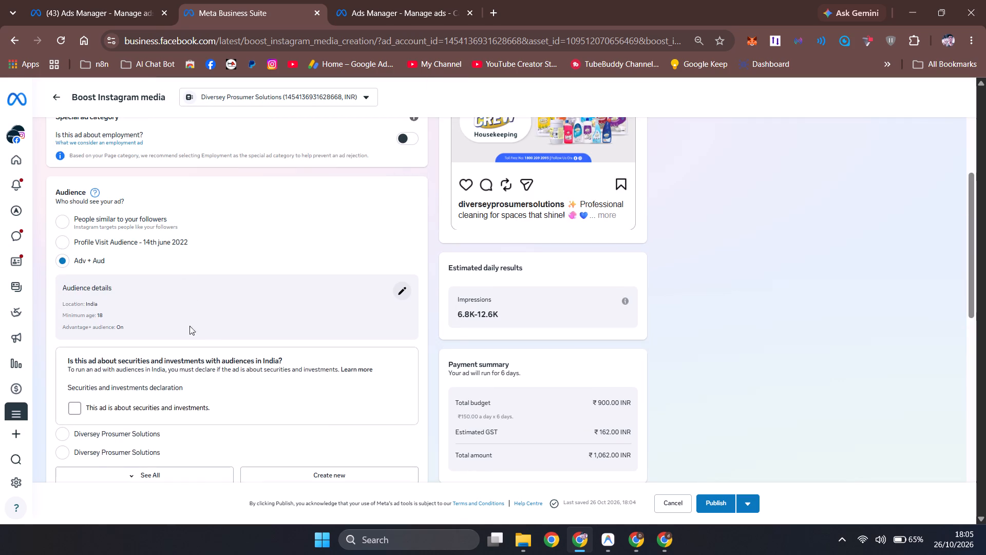
# Set the Instagram boost's duration to 2 days in the schedule settings.
pyautogui.scroll(-4, 230, 335)
pyautogui.scroll(-2, 159, 348)
pyautogui.moveTo(75, 309); pyautogui.dragTo(36, 299)
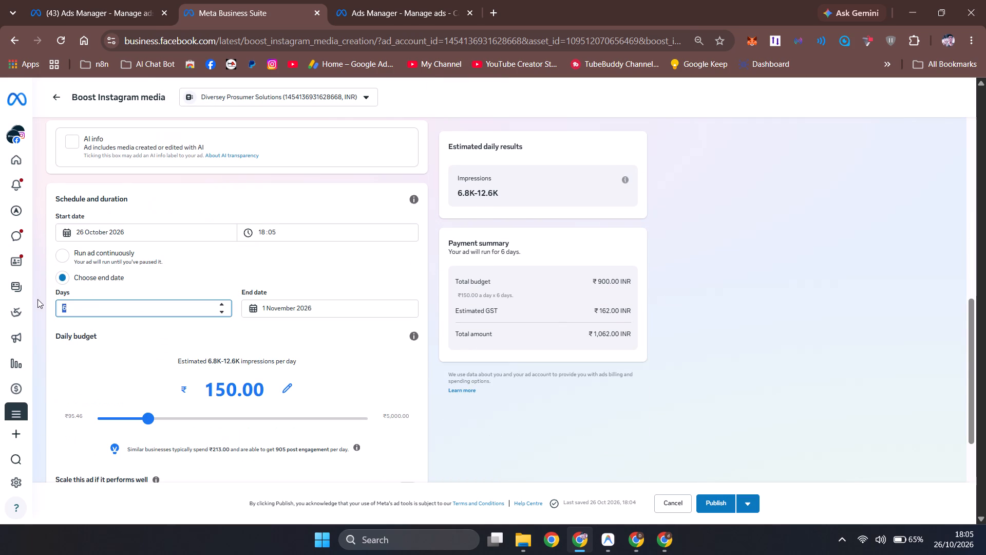
pyautogui.press('2')
# Set the Instagram boost's daily budget to ₹100.
pyautogui.click(185, 384)
pyautogui.moveTo(230, 393); pyautogui.dragTo(217, 392)
pyautogui.press('0')
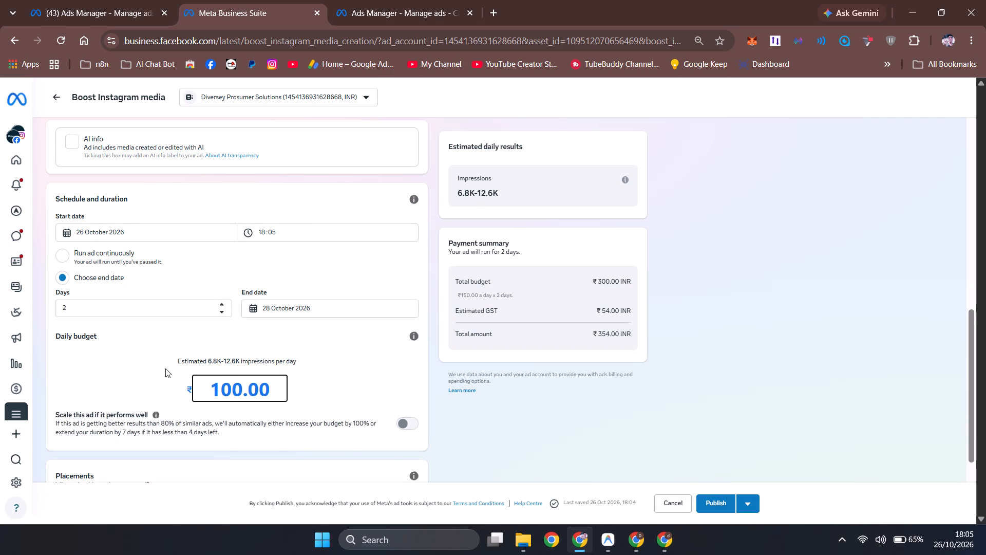
pyautogui.click(160, 366)
# Review the boost's creative and button settings, audience, full caption in the ad preview, schedule and payment summary.
pyautogui.scroll(11, 540, 255)
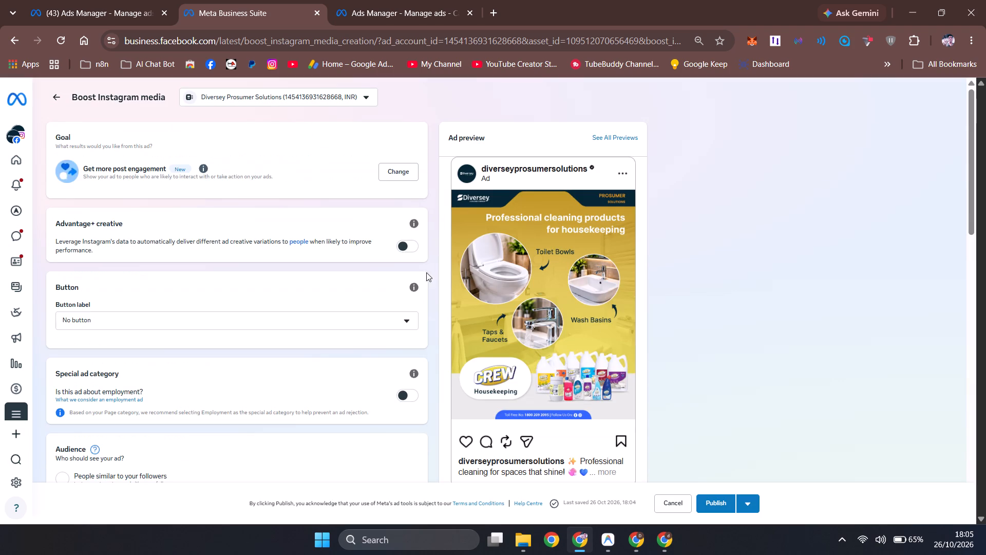
pyautogui.scroll(-1, 352, 297)
pyautogui.scroll(3, 352, 297)
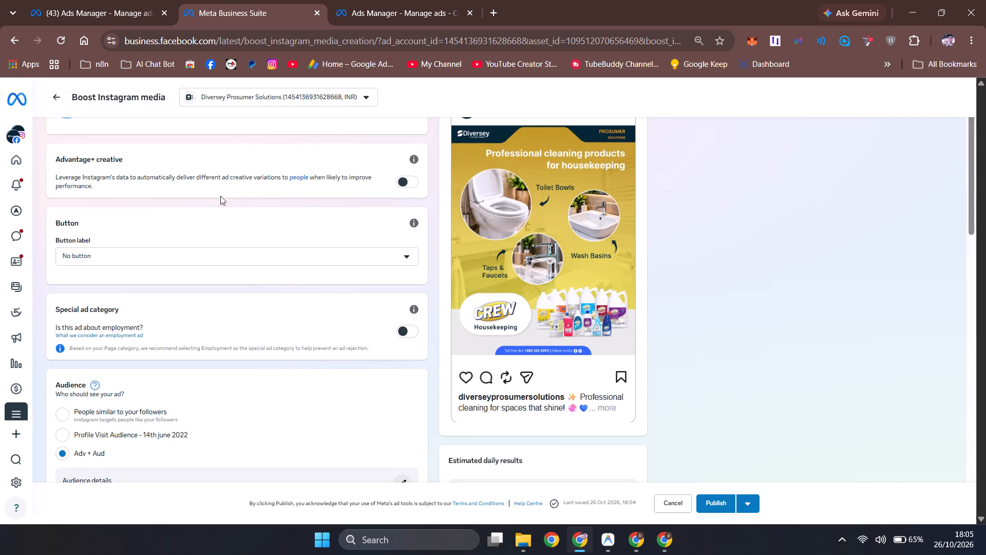
pyautogui.scroll(-5, 260, 340)
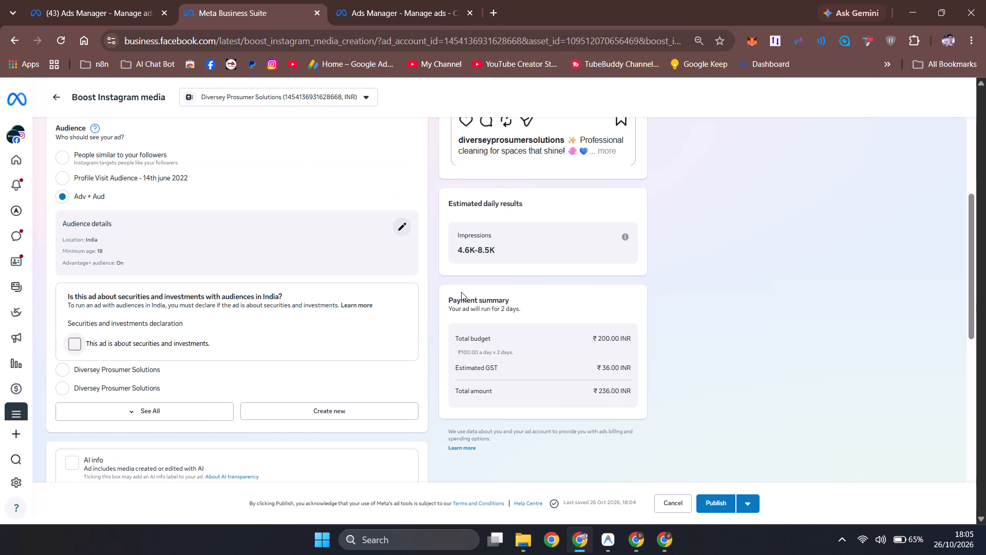
pyautogui.scroll(2, 490, 275)
pyautogui.click(602, 278)
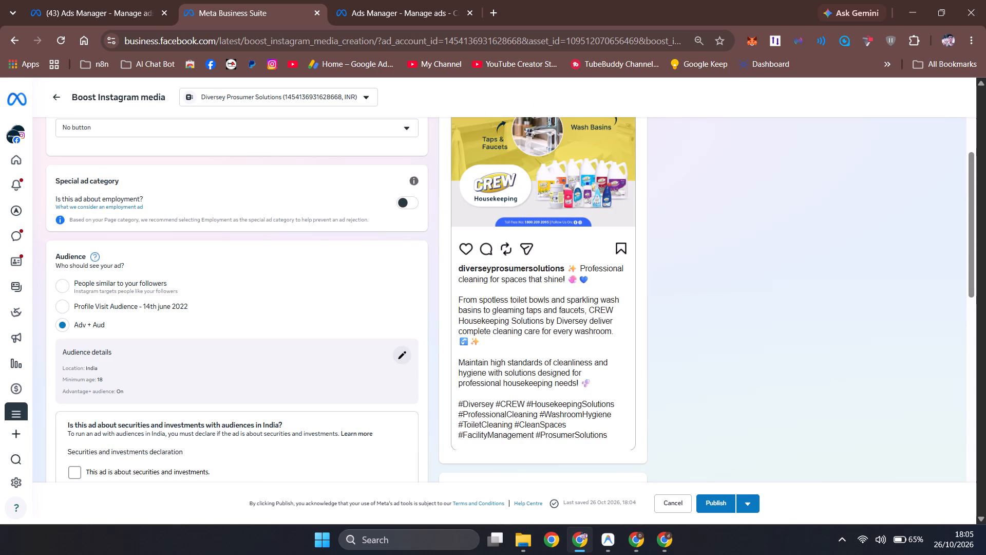
pyautogui.scroll(-7, 103, 359)
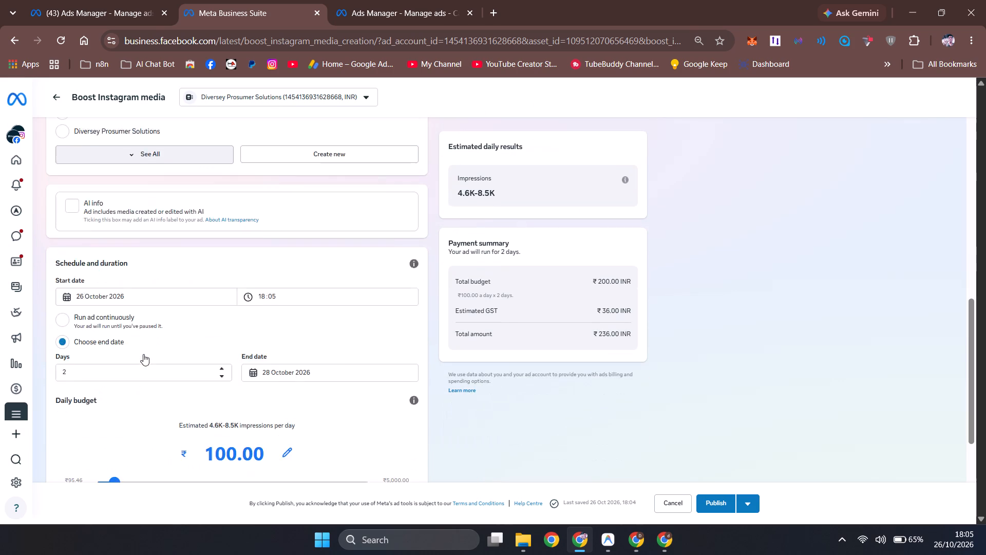
pyautogui.scroll(4, 177, 283)
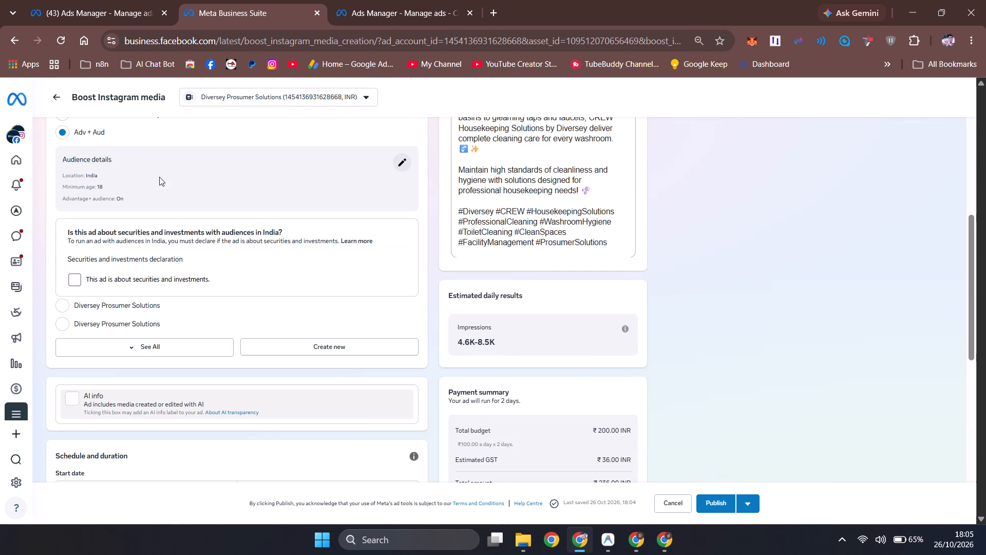
# Leave the Instagram boost setup without publishing and go back to the published posts page.
pyautogui.click(99, 0)
pyautogui.click(198, 0)
pyautogui.click(9, 43)
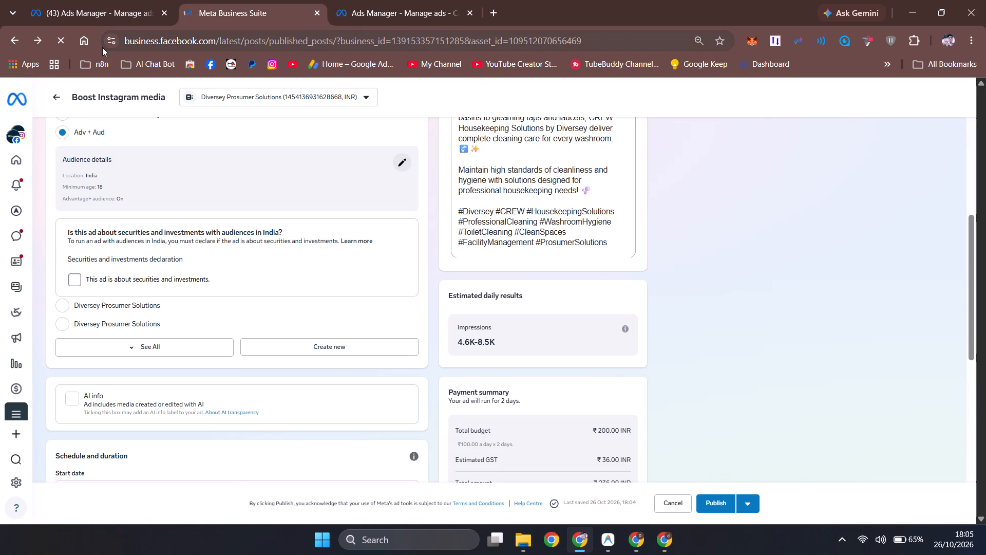
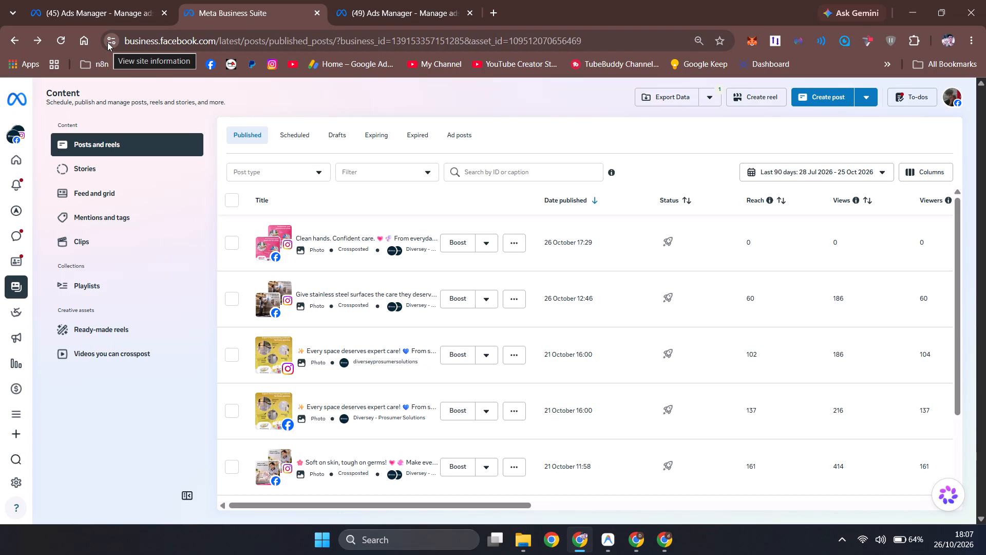
# Open the 21 October "Soft on skin, tough on germs!" post from the published Diversey posts.
pyautogui.scroll(-1, 295, 314)
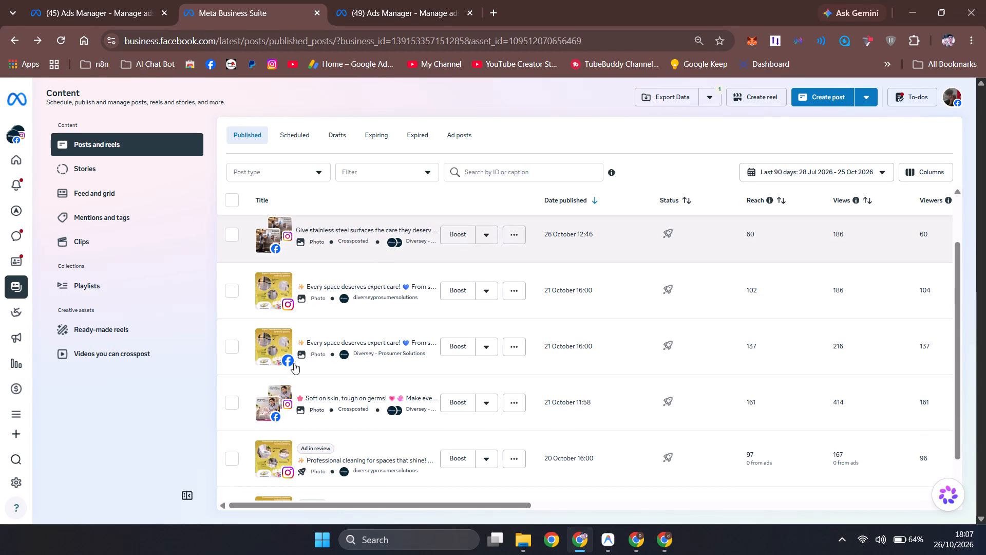
pyautogui.click(347, 398)
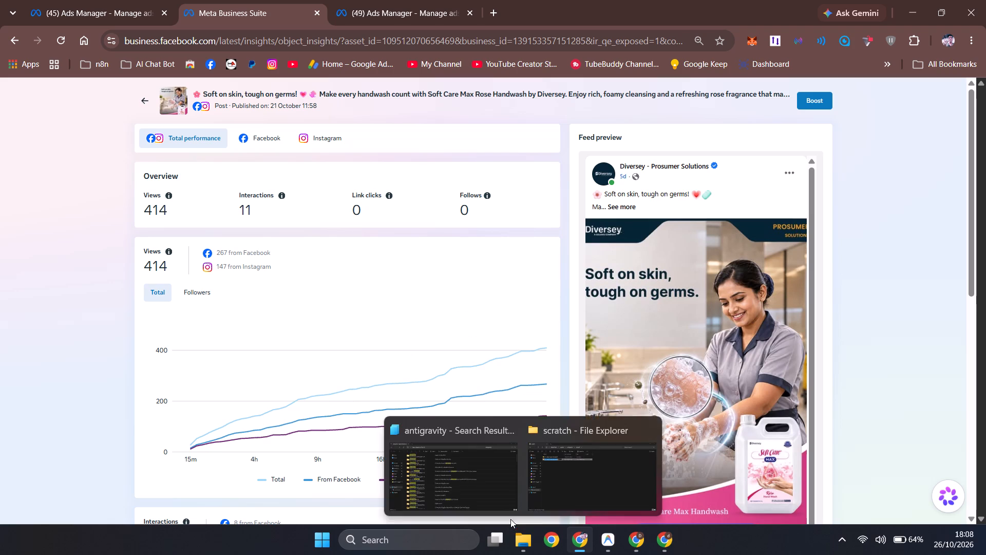
# Start a boost of the post's Instagram version and set its goal to Get more post engagement.
pyautogui.click(327, 146)
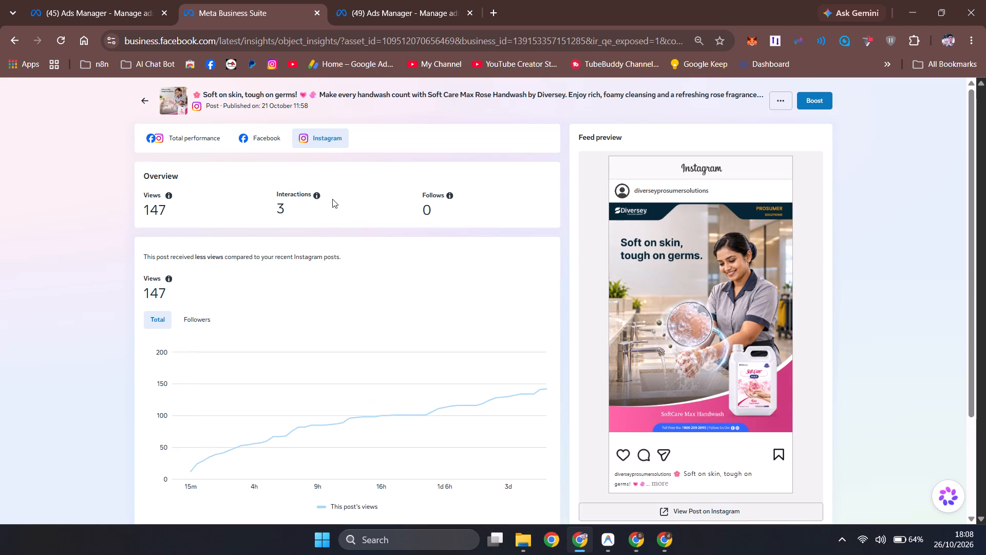
pyautogui.click(813, 100)
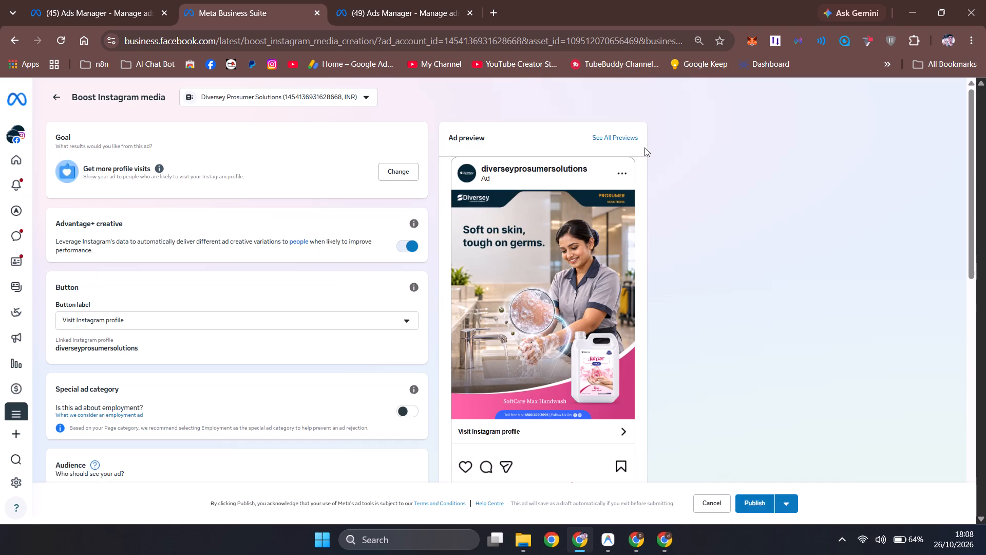
pyautogui.moveTo(423, 163); pyautogui.dragTo(417, 170)
pyautogui.click(391, 181)
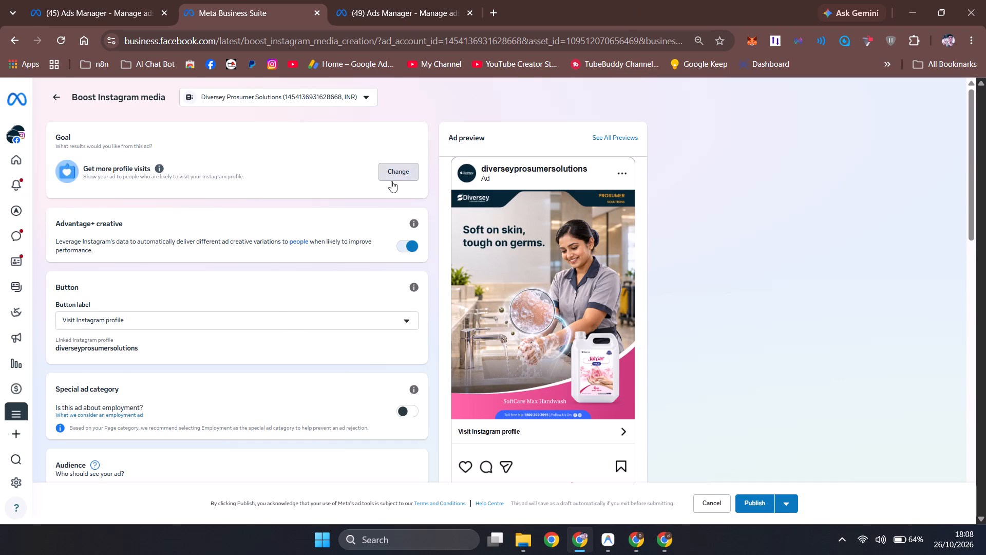
pyautogui.click(423, 381)
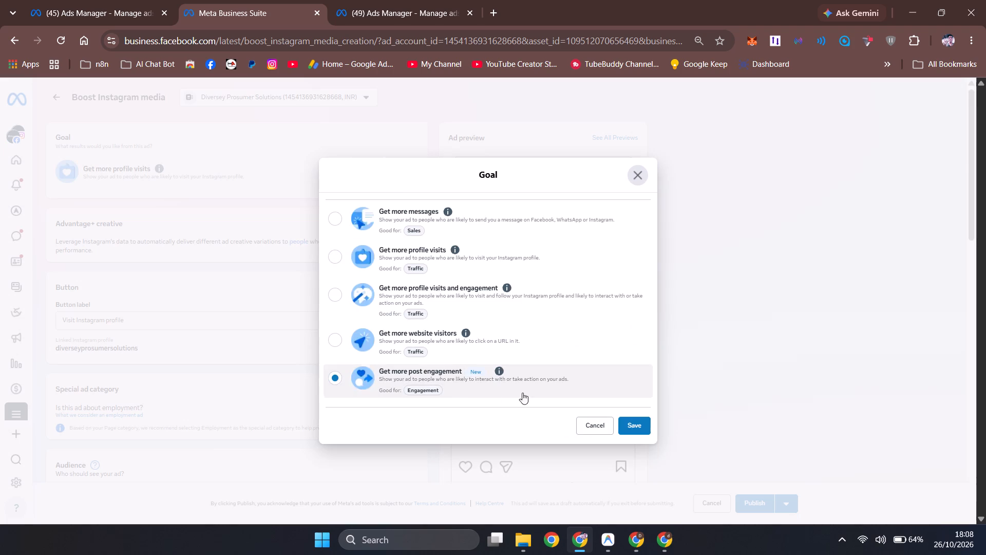
pyautogui.click(634, 426)
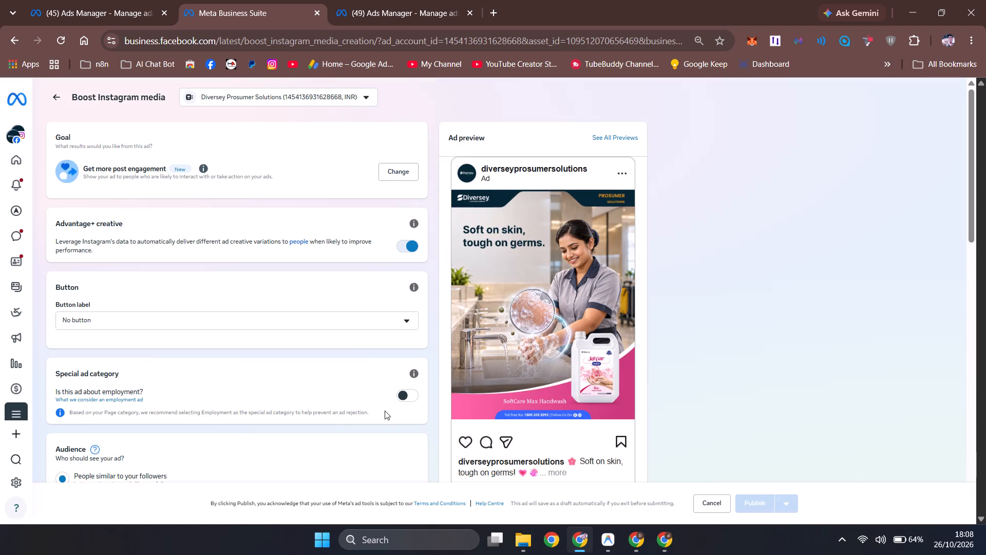
# Choose the Adv + Aud audience for the Instagram boost.
pyautogui.scroll(-4, 272, 374)
pyautogui.click(121, 346)
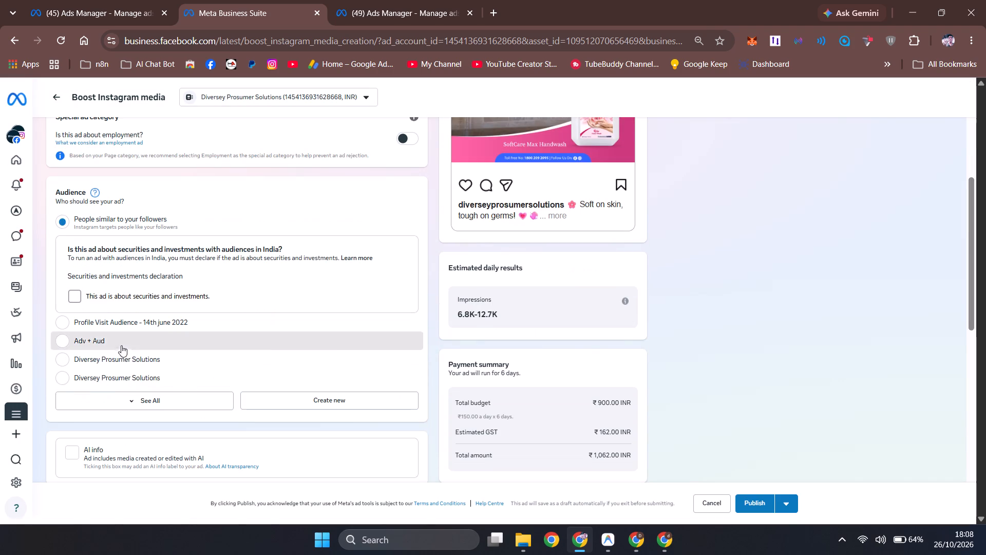
# Set the Instagram boost's duration to 2 days.
pyautogui.scroll(-4, 381, 352)
pyautogui.moveTo(64, 445); pyautogui.dragTo(43, 443)
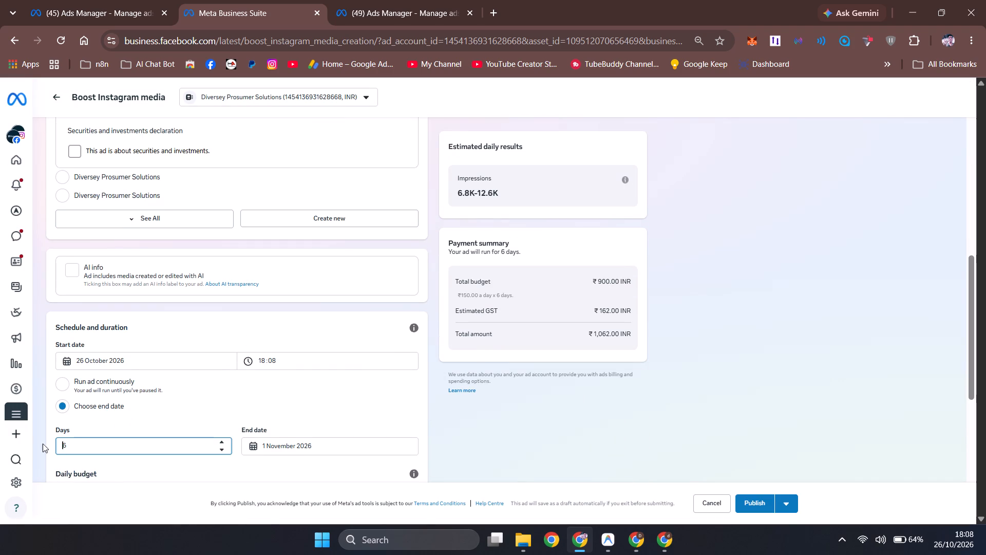
pyautogui.moveTo(43, 443); pyautogui.dragTo(26, 443)
pyautogui.moveTo(73, 441); pyautogui.dragTo(33, 430)
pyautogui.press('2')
pyautogui.click(207, 422)
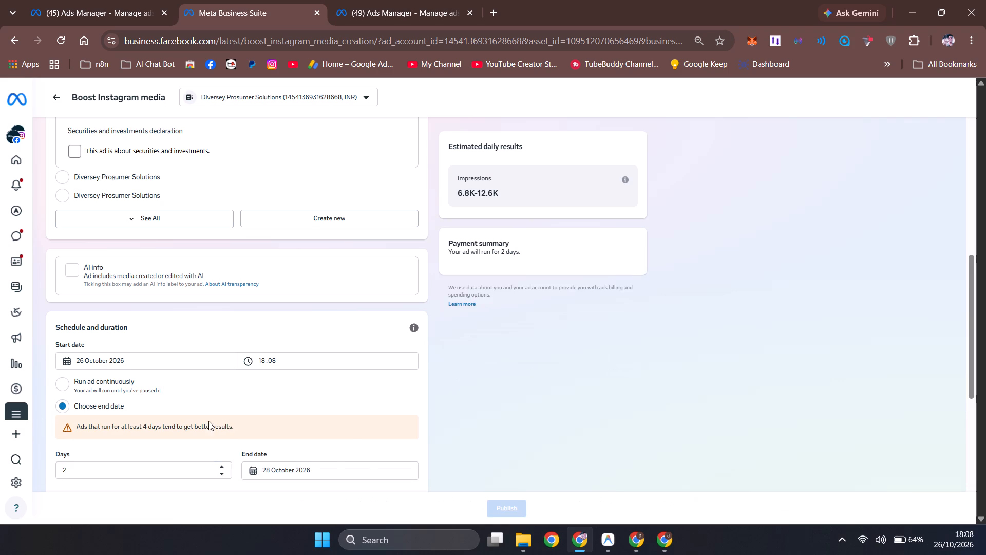
# Check the boost's goal, audience and daily budget, and publish the Instagram ad.
pyautogui.scroll(-3, 237, 416)
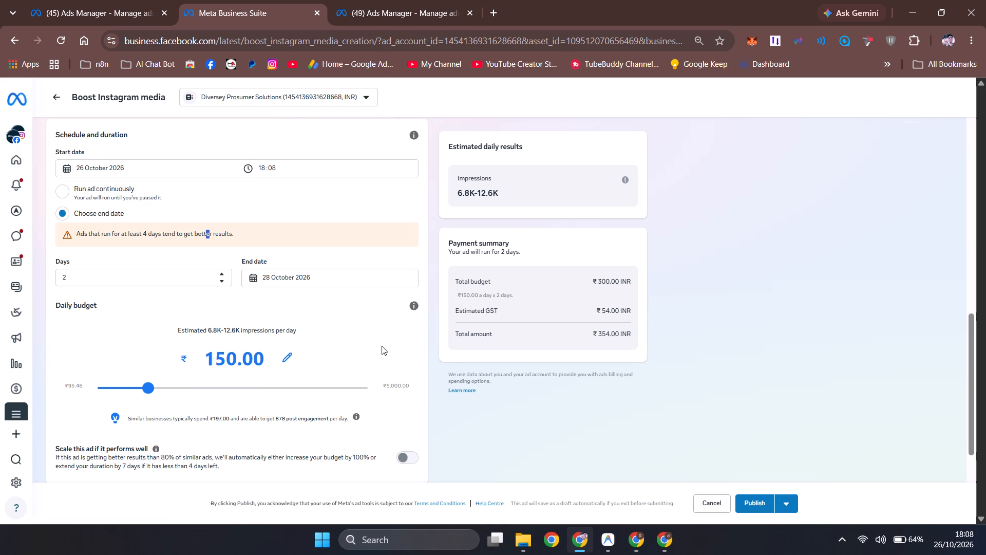
pyautogui.scroll(14, 400, 332)
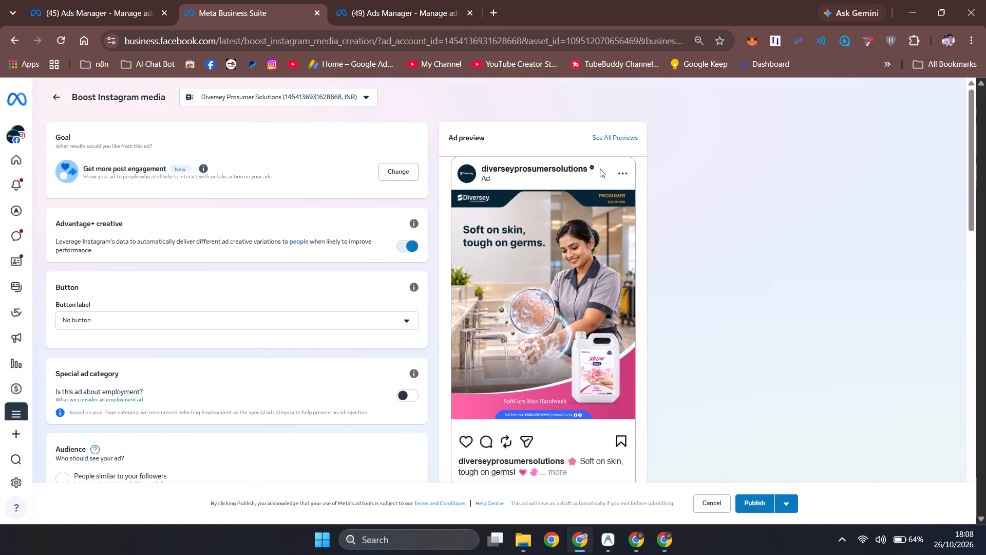
pyautogui.scroll(-8, 304, 272)
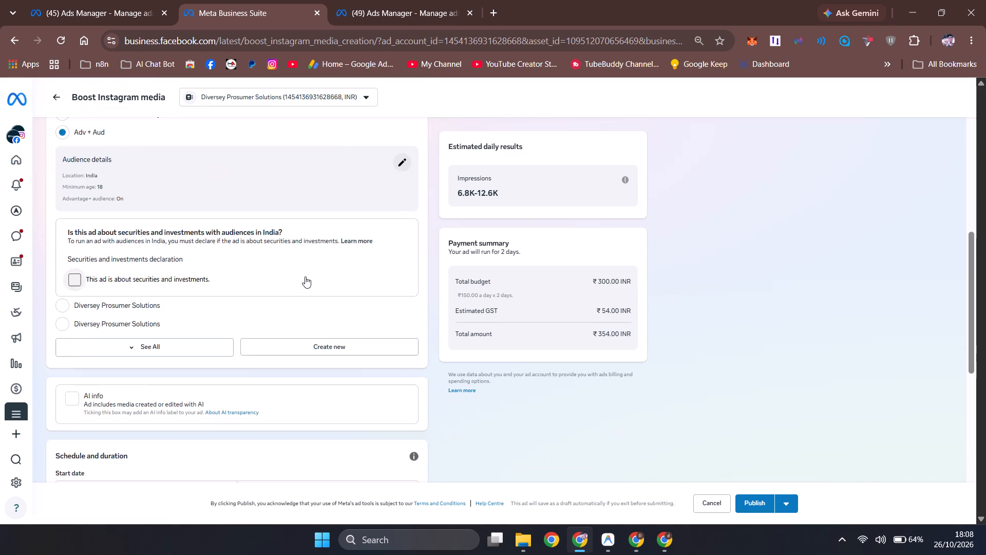
pyautogui.scroll(-10, 305, 276)
pyautogui.click(757, 499)
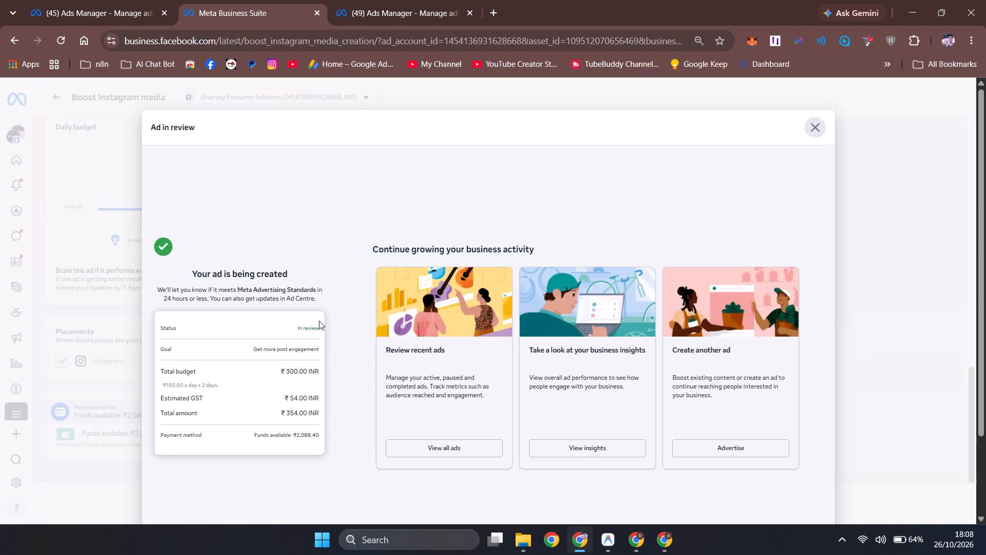
# Return to the post's insights and examine its Instagram and Facebook performance.
pyautogui.click(13, 39)
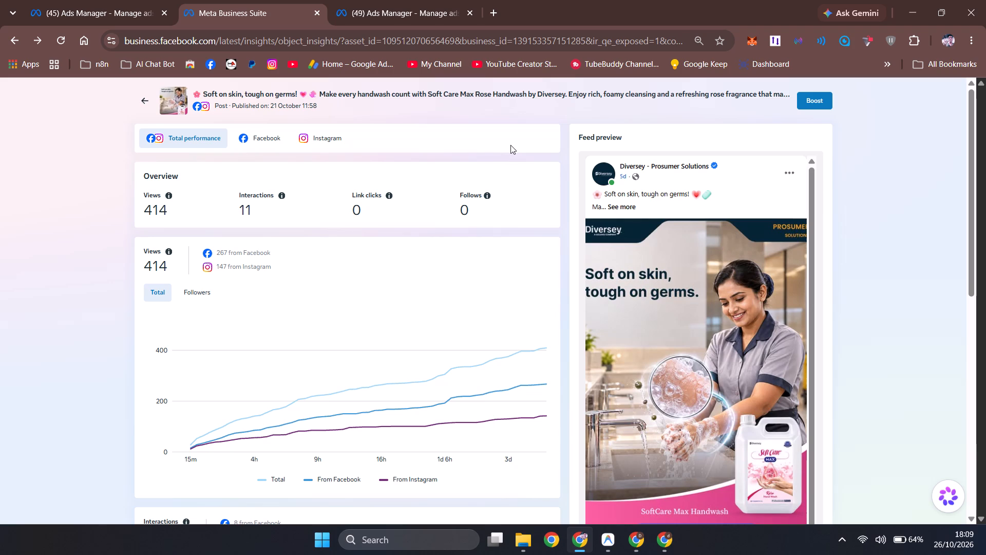
pyautogui.click(323, 144)
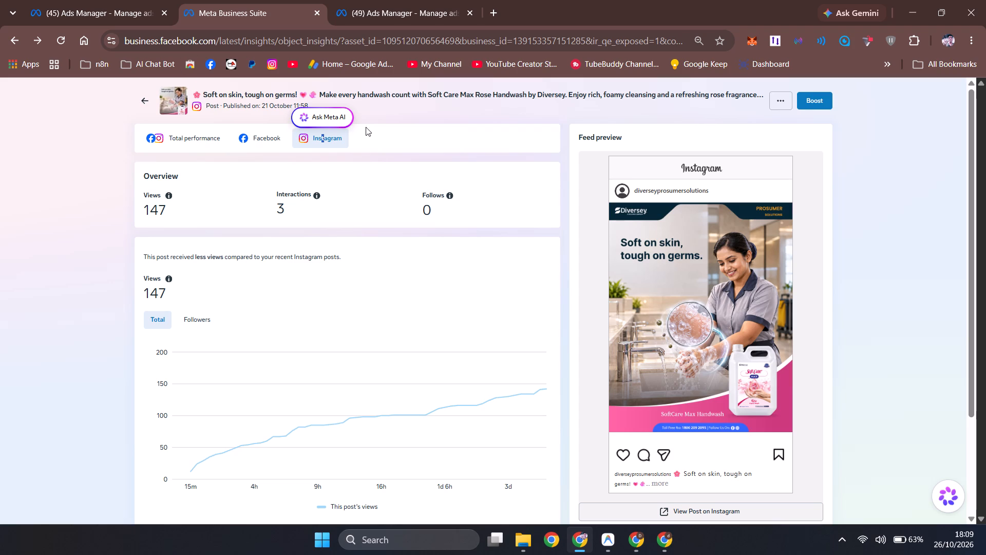
pyautogui.moveTo(388, 164); pyautogui.dragTo(390, 169)
pyautogui.scroll(-6, 595, 231)
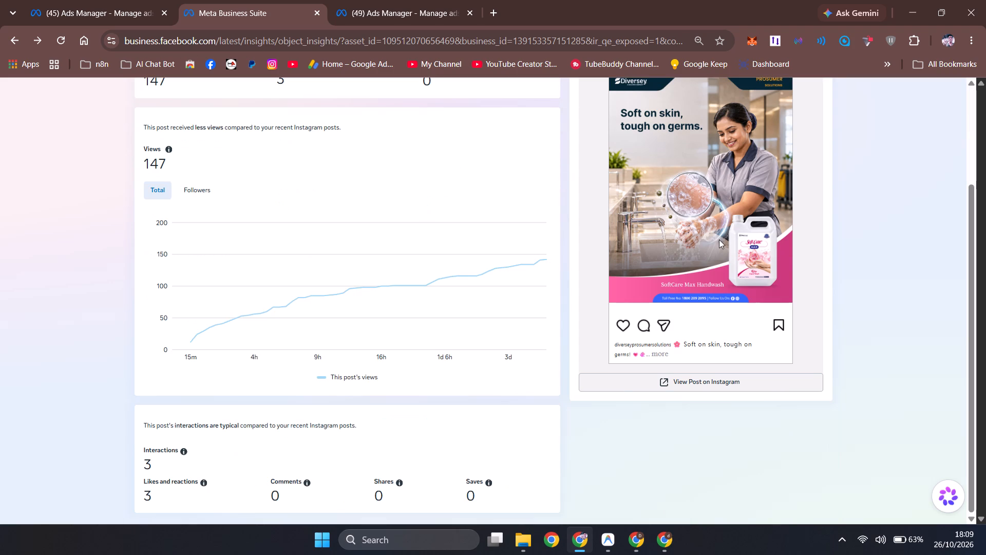
pyautogui.scroll(5, 696, 230)
pyautogui.scroll(4, 281, 217)
pyautogui.click(253, 135)
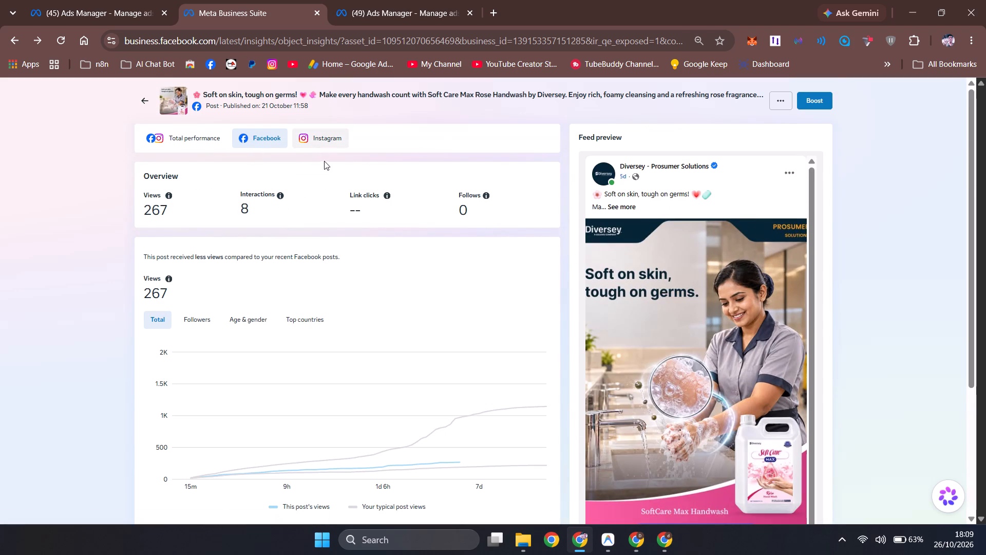
pyautogui.click(320, 143)
# Reload the post's insights page to check for the new Instagram boost.
pyautogui.click(55, 39)
pyautogui.click(383, 0)
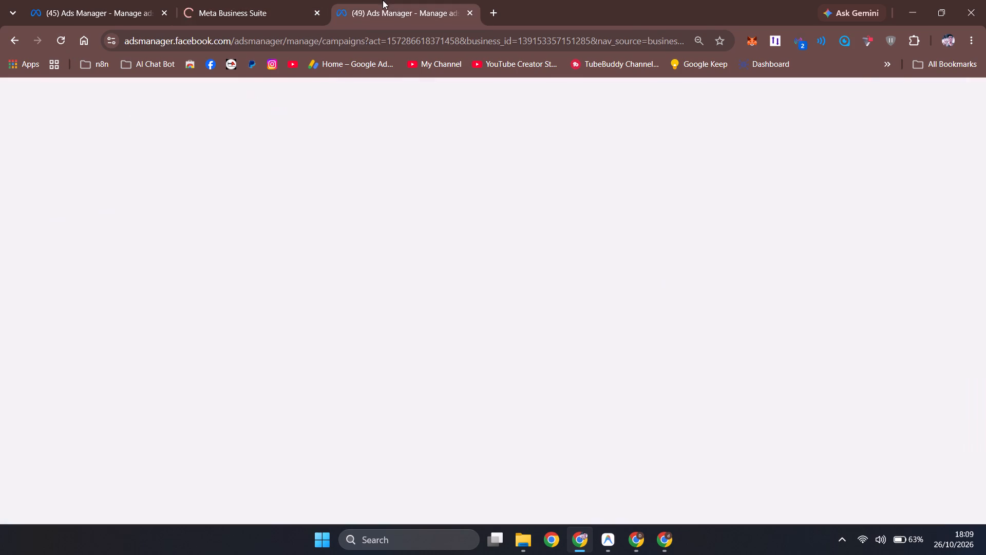
pyautogui.click(242, 0)
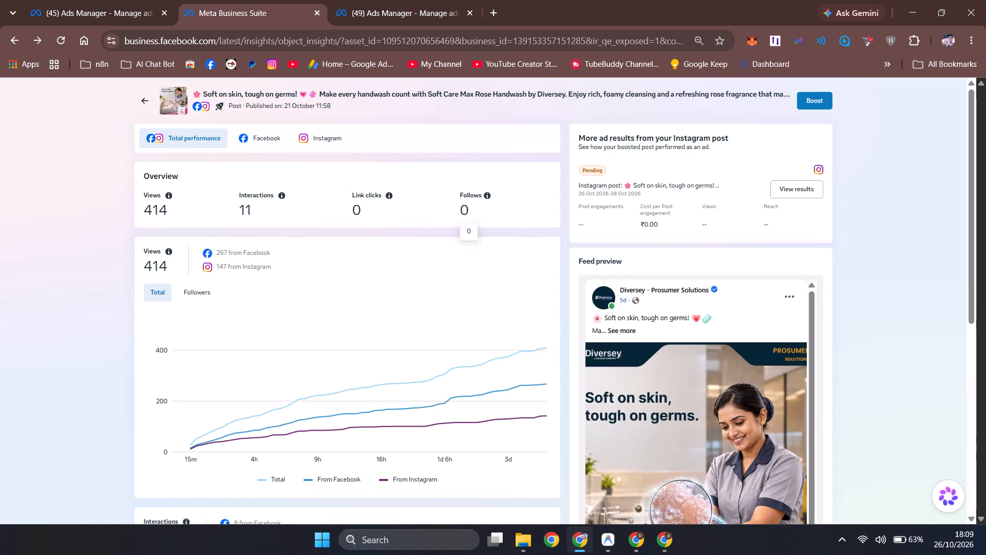
# Open the boost setup for the Facebook version of the "Soft on skin, tough on germs!" post.
pyautogui.click(272, 138)
pyautogui.click(811, 101)
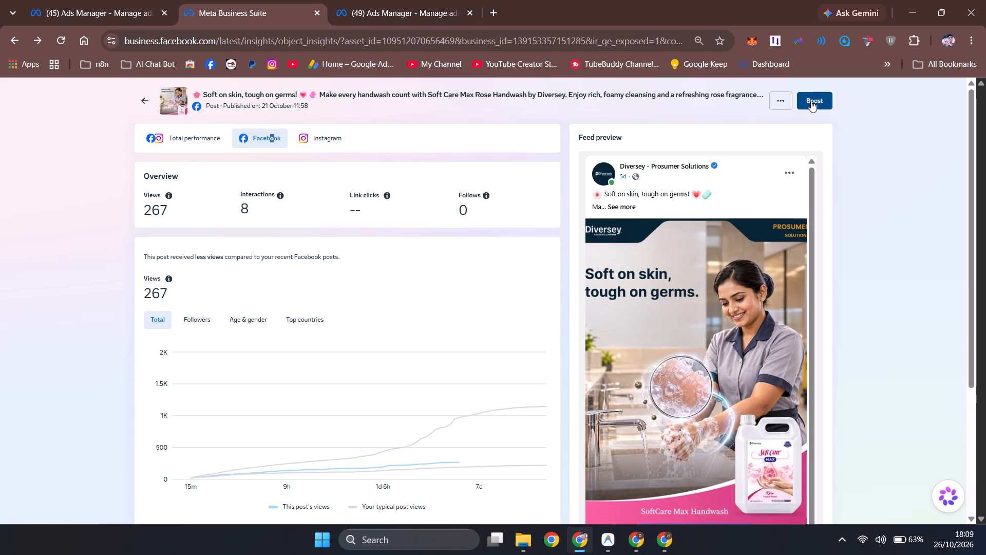
# Switch to the Hem Agarbatti campaigns in Ads Manager and set the reporting date range to Today.
pyautogui.click(398, 0)
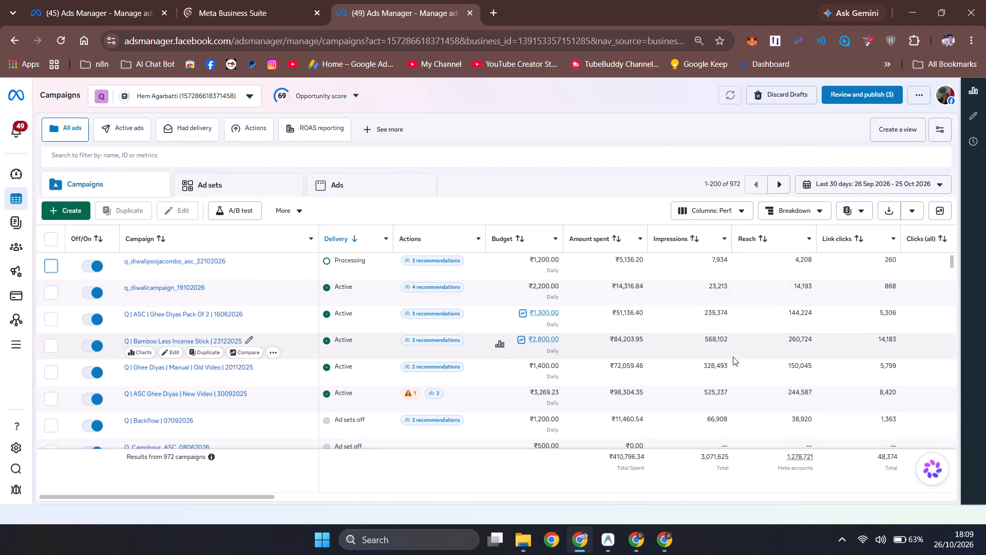
pyautogui.moveTo(204, 496); pyautogui.dragTo(244, 498)
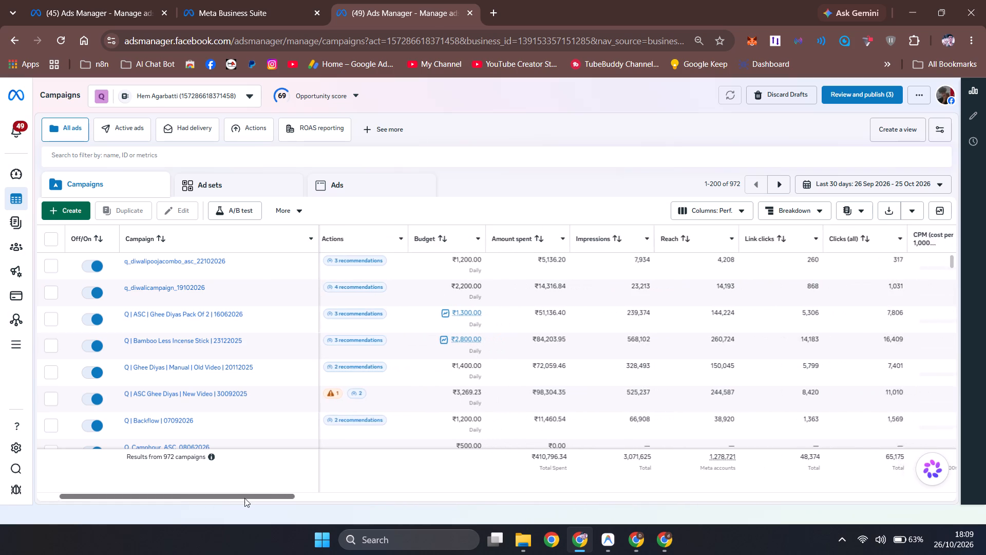
pyautogui.moveTo(244, 498); pyautogui.dragTo(245, 497)
pyautogui.click(867, 184)
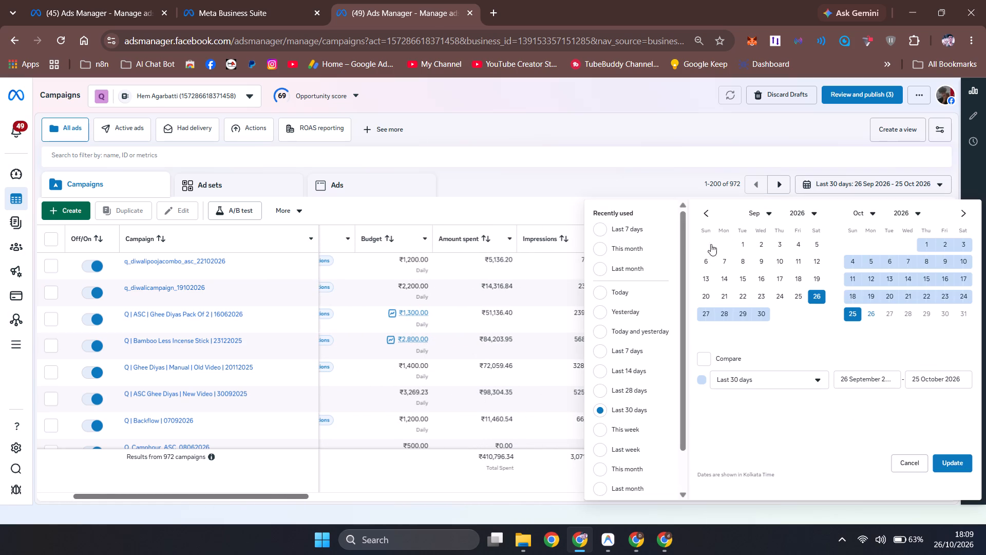
pyautogui.click(618, 291)
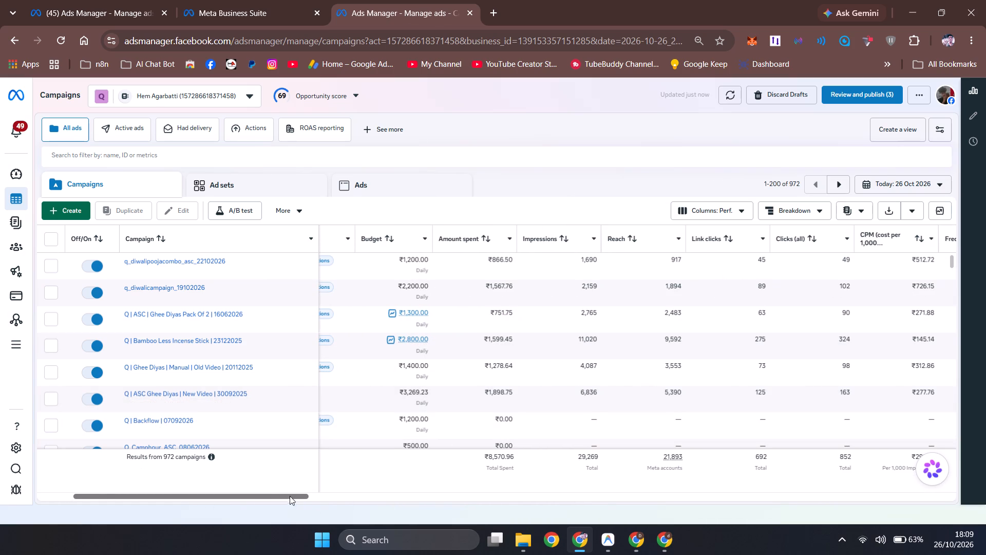
# In the Hem Agarbatti ad account, examine campaign performance and the ad sets and ads of q_diwalicampaign_19102026, then clear that campaign selection.
pyautogui.moveTo(289, 495); pyautogui.dragTo(515, 501)
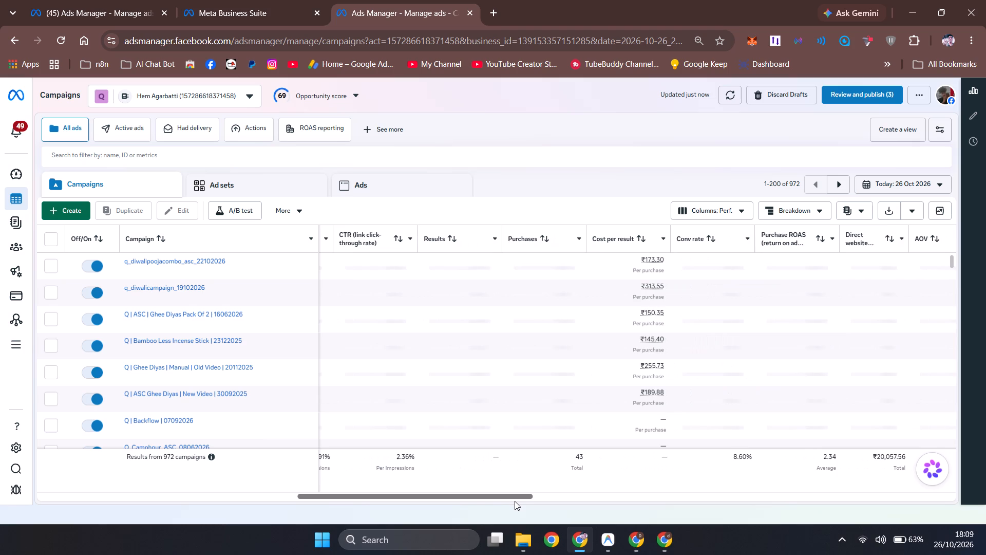
pyautogui.moveTo(515, 501); pyautogui.dragTo(530, 503)
pyautogui.scroll(2, 734, 383)
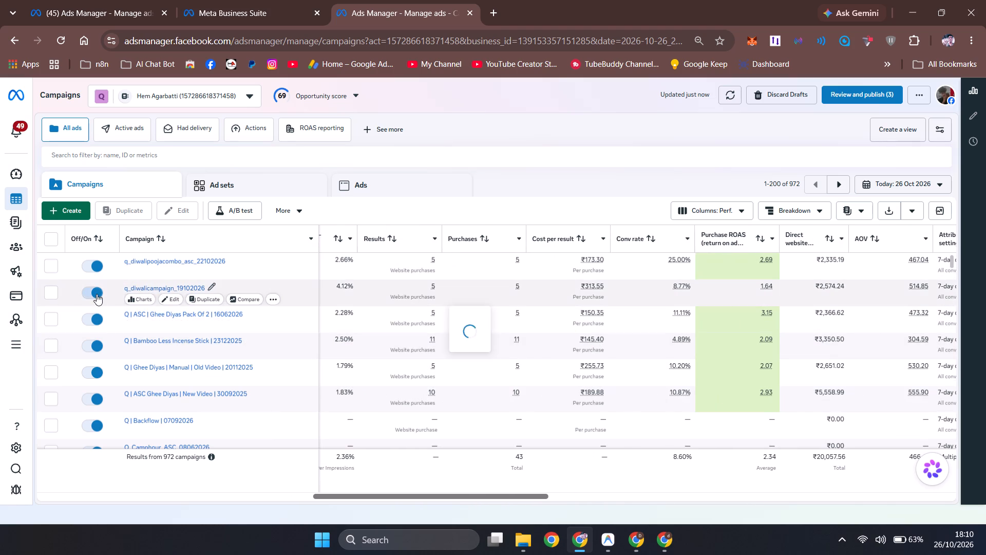
pyautogui.click(148, 289)
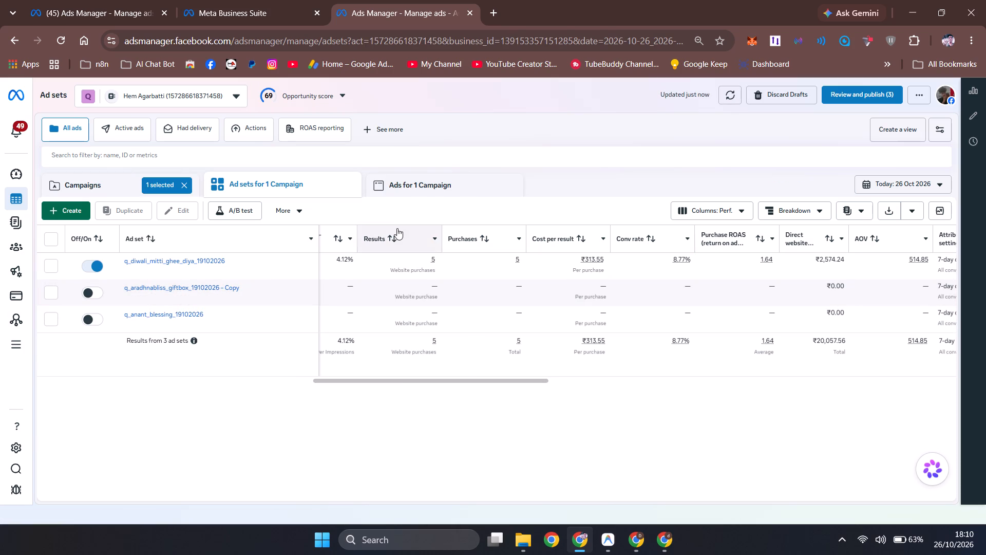
pyautogui.click(390, 189)
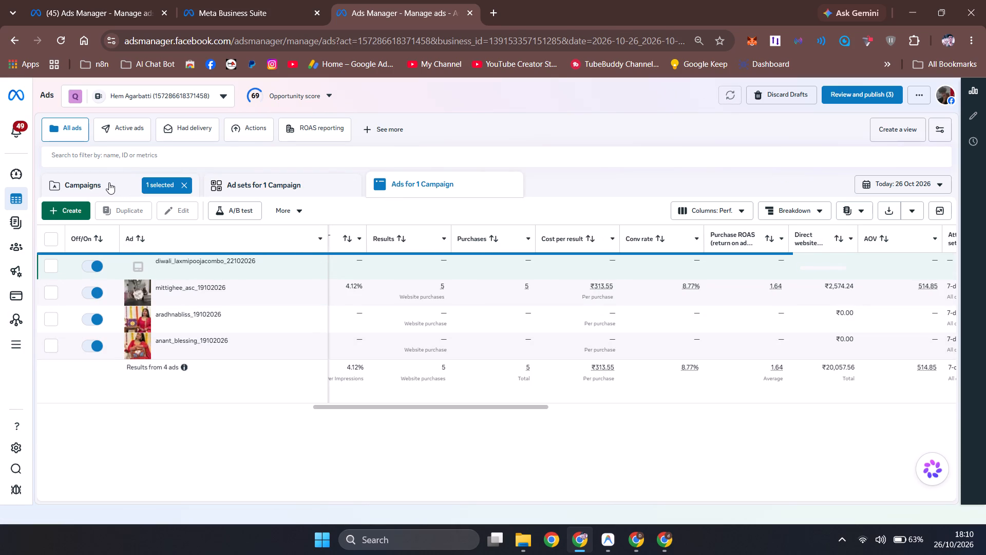
pyautogui.click(109, 182)
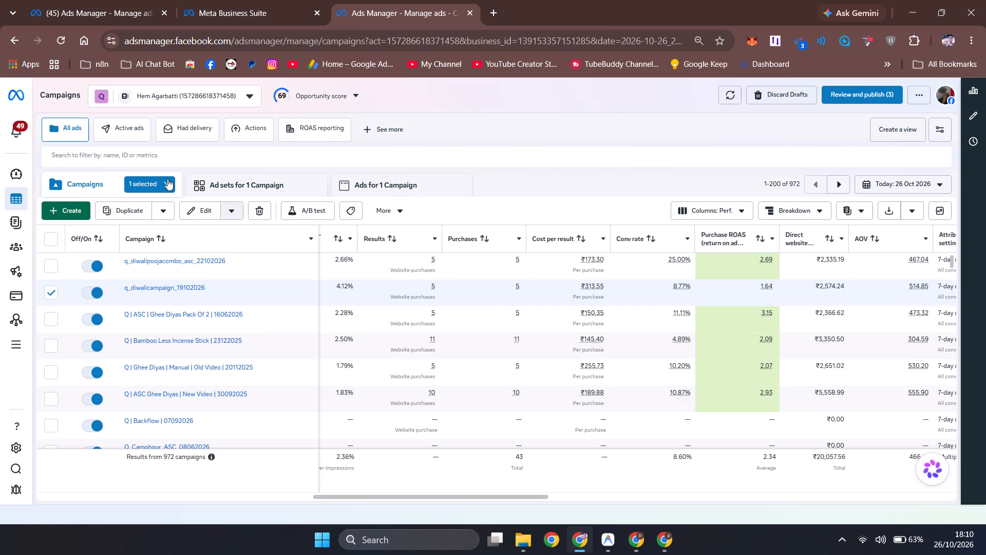
pyautogui.click(163, 180)
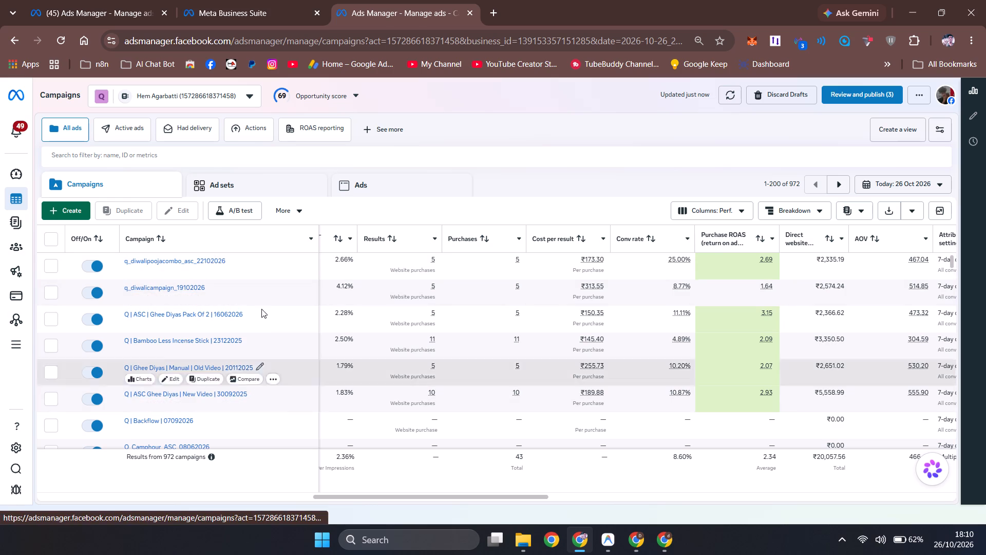
# Compare the Hem Agarbatti campaigns' purchase ROAS, conversions, click costs, impressions, amount spent and budgets.
pyautogui.scroll(-1, 781, 372)
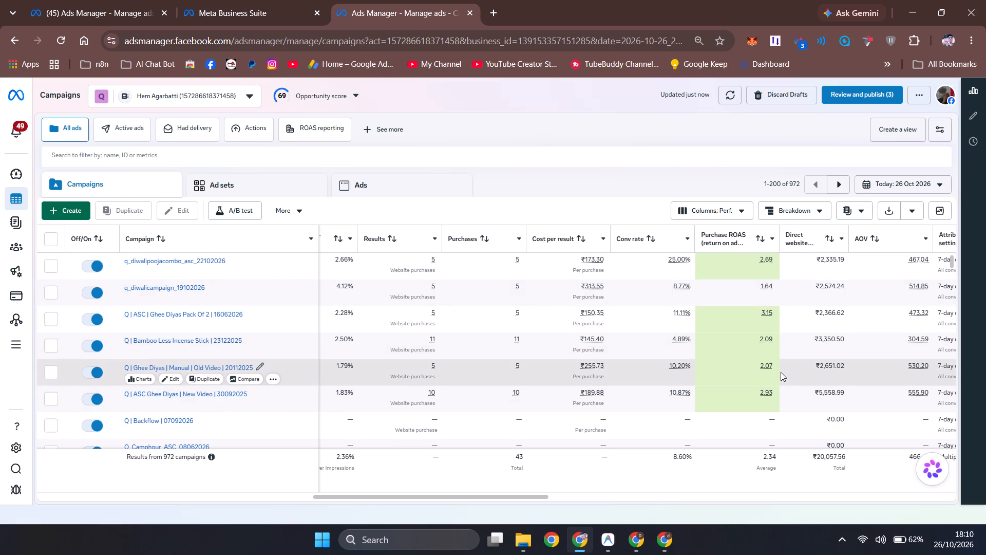
pyautogui.scroll(4, 726, 392)
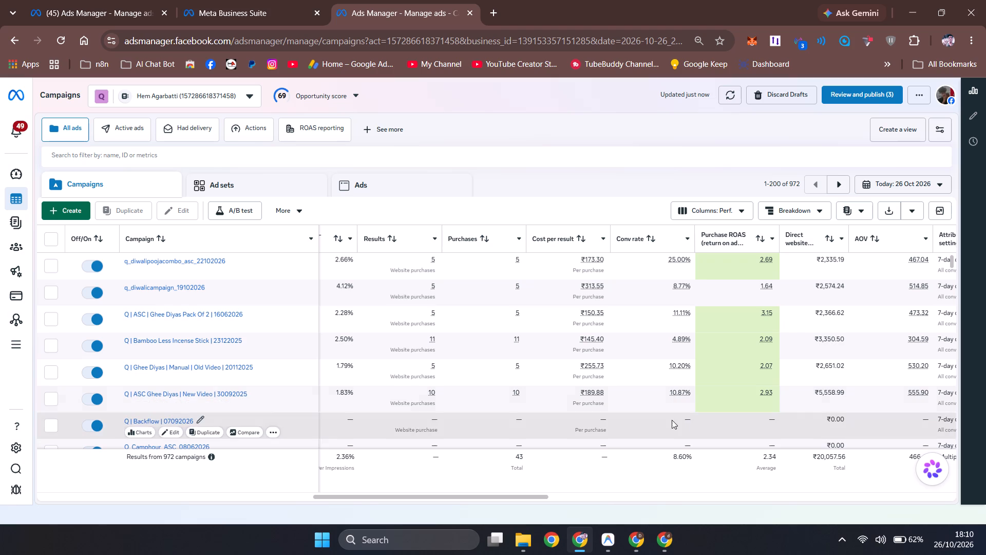
pyautogui.moveTo(506, 498); pyautogui.dragTo(444, 499)
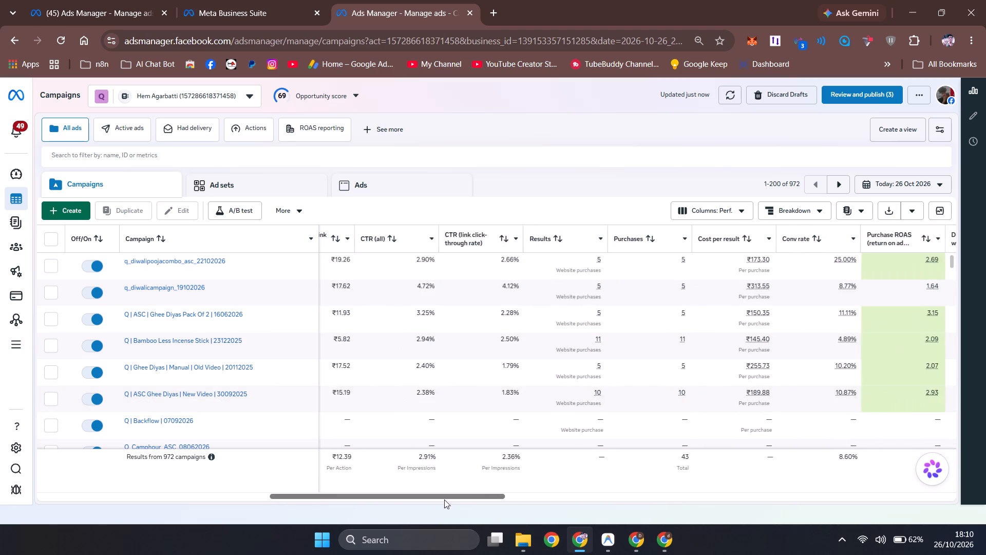
pyautogui.moveTo(444, 499); pyautogui.dragTo(279, 508)
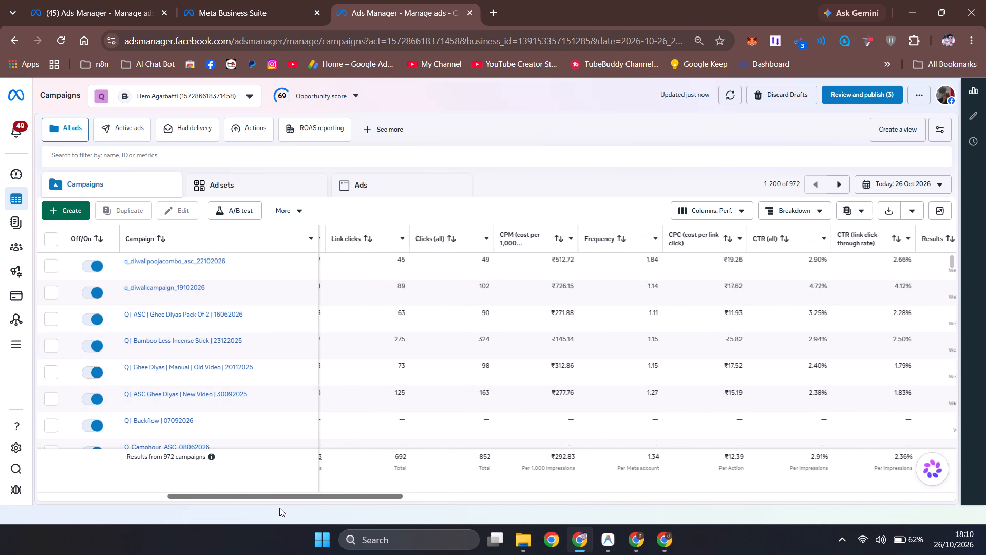
pyautogui.moveTo(279, 508); pyautogui.dragTo(198, 513)
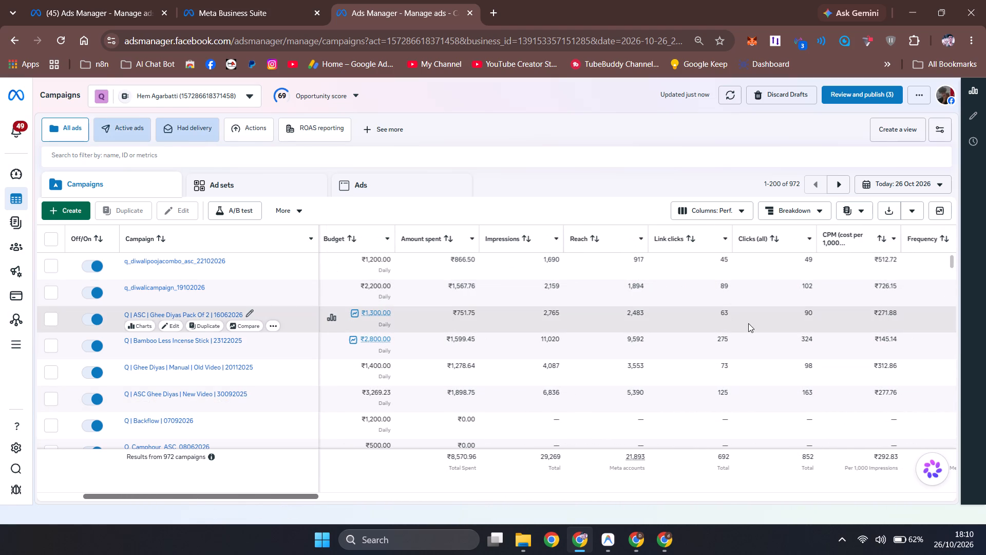
# Return to the Diversey Prosumer Solutions boost setup and set the post's goal to Get more engagement.
pyautogui.click(232, 0)
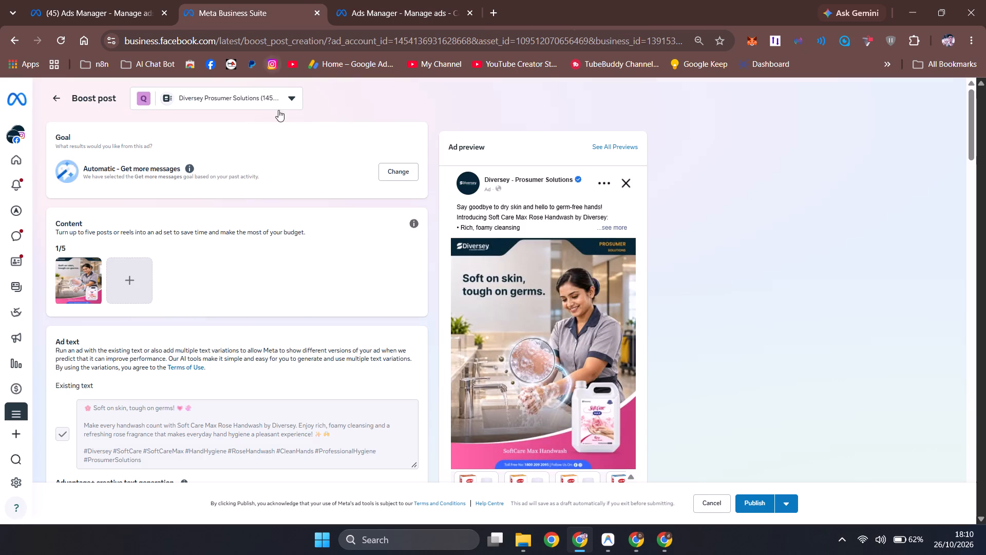
pyautogui.click(346, 0)
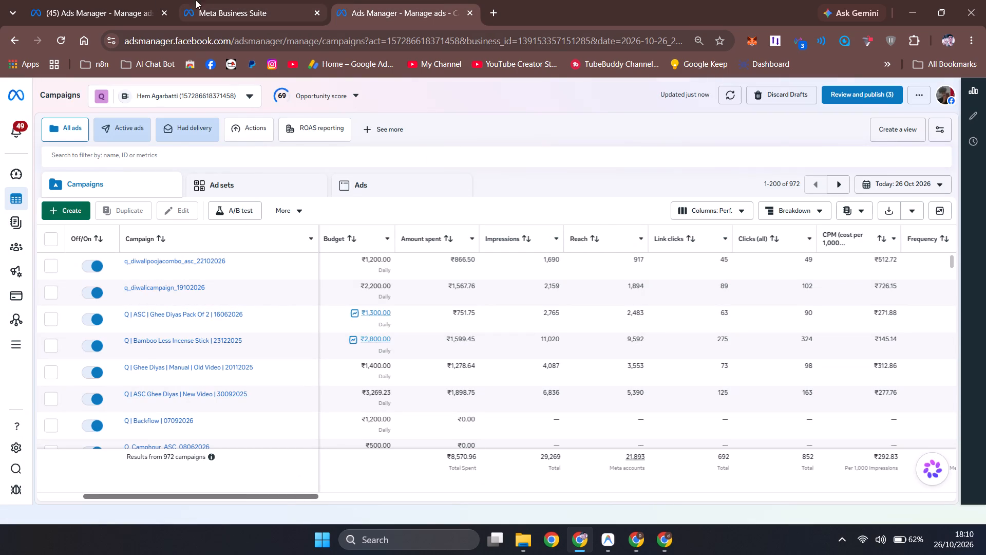
pyautogui.click(220, 0)
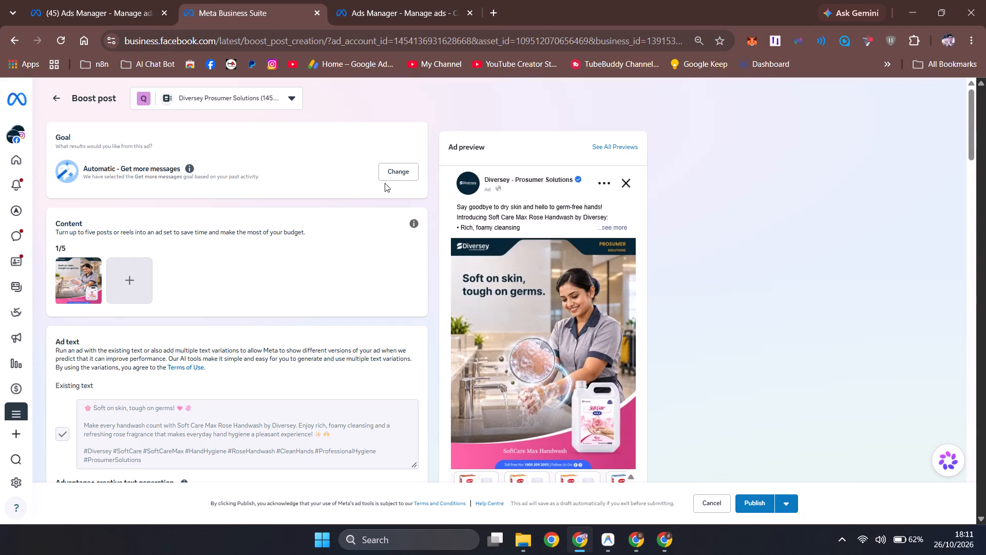
pyautogui.click(394, 173)
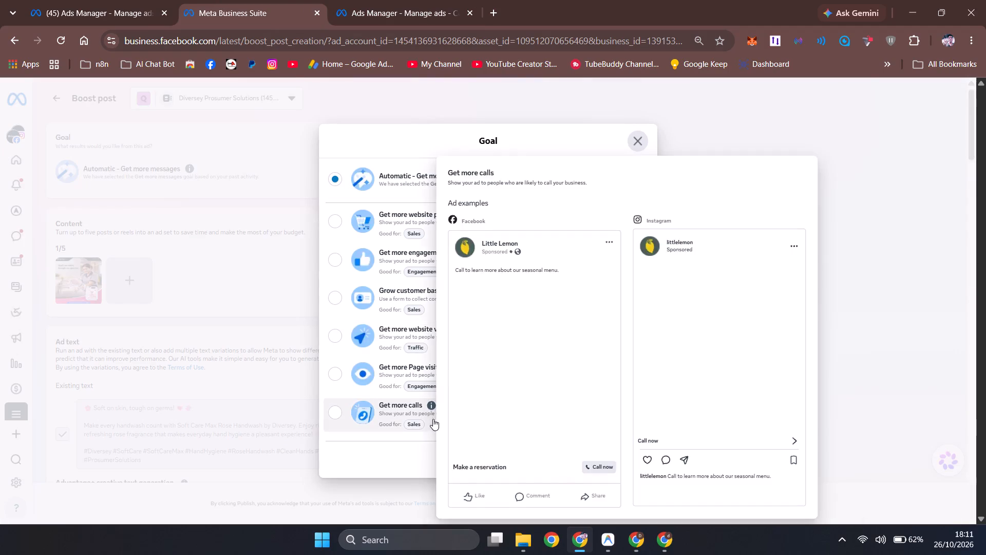
pyautogui.click(463, 269)
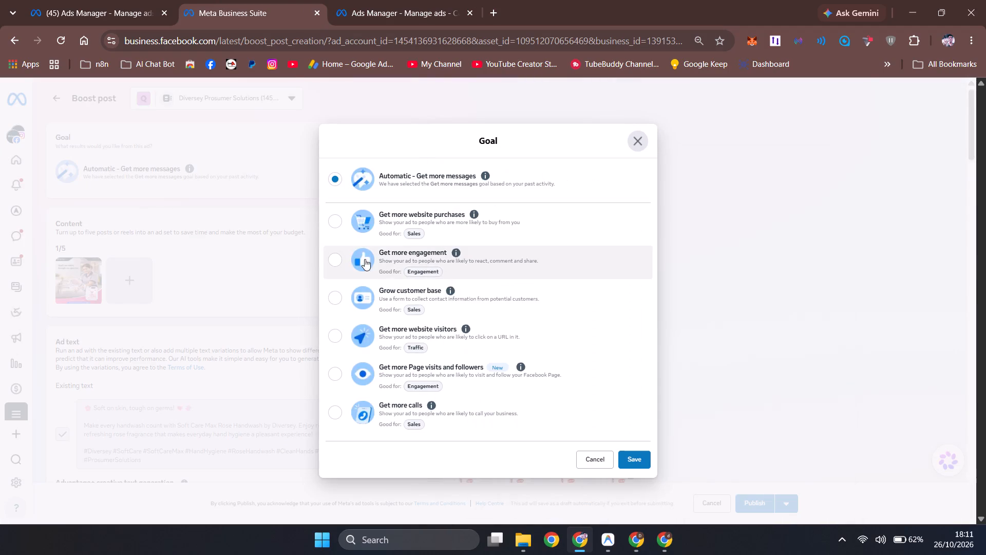
pyautogui.click(365, 259)
pyautogui.click(632, 459)
pyautogui.click(630, 458)
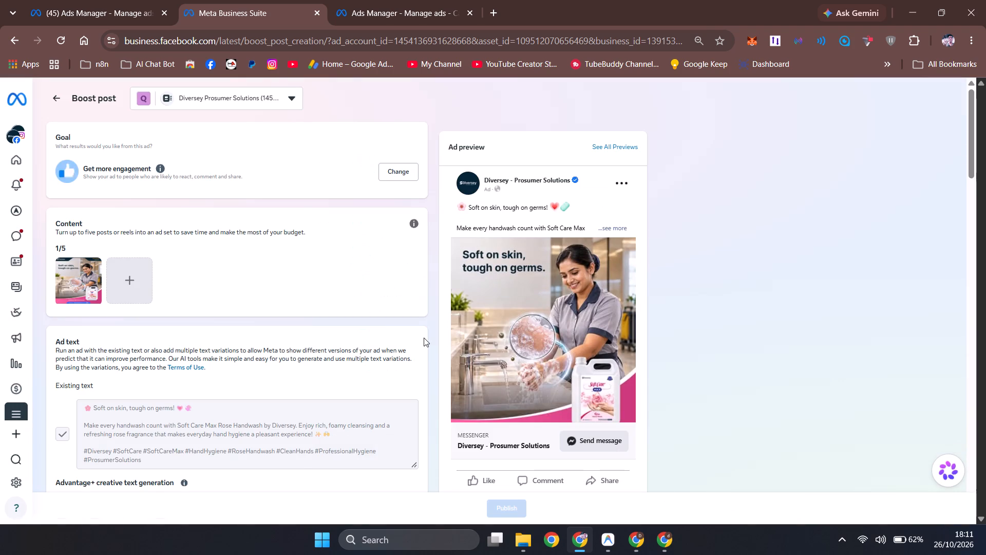
# Deselect generated text variations 1, 2 and 3, leaving only the existing ad text.
pyautogui.scroll(-3, 220, 327)
pyautogui.scroll(-3, 204, 368)
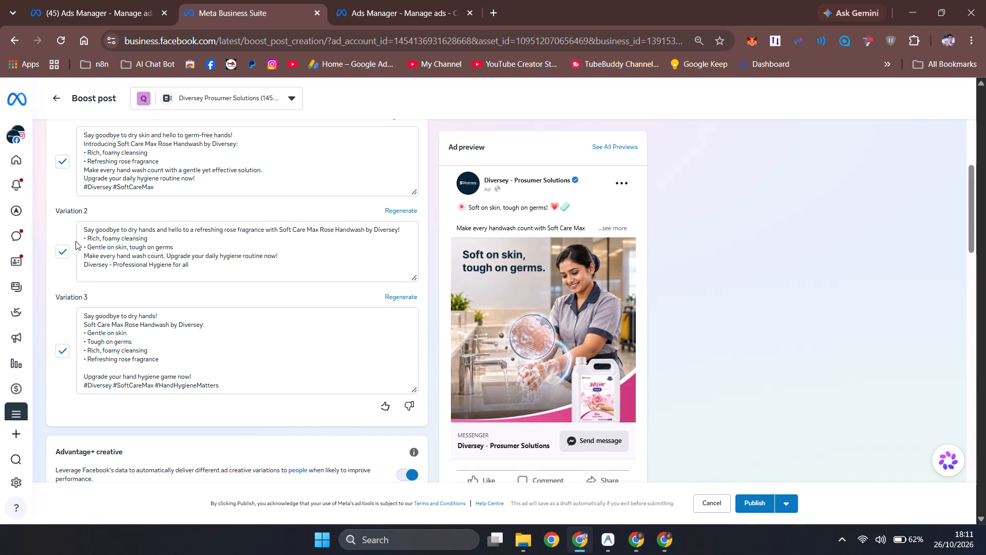
pyautogui.moveTo(62, 250); pyautogui.dragTo(64, 245)
pyautogui.click(66, 164)
pyautogui.click(64, 352)
# Turn off Advantage+ creative and remove the Send message button from the boosted ad.
pyautogui.scroll(-3, 303, 339)
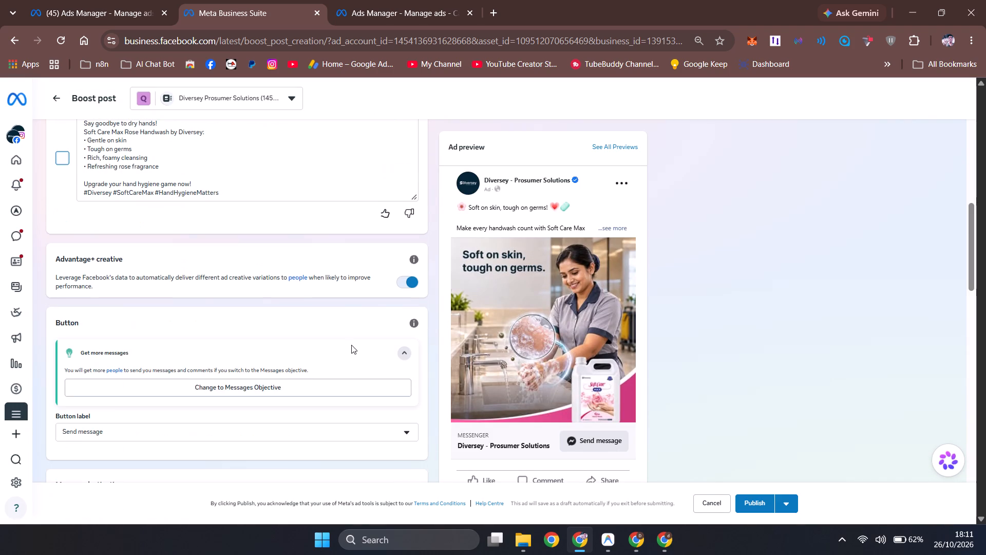
pyautogui.click(408, 287)
pyautogui.click(210, 435)
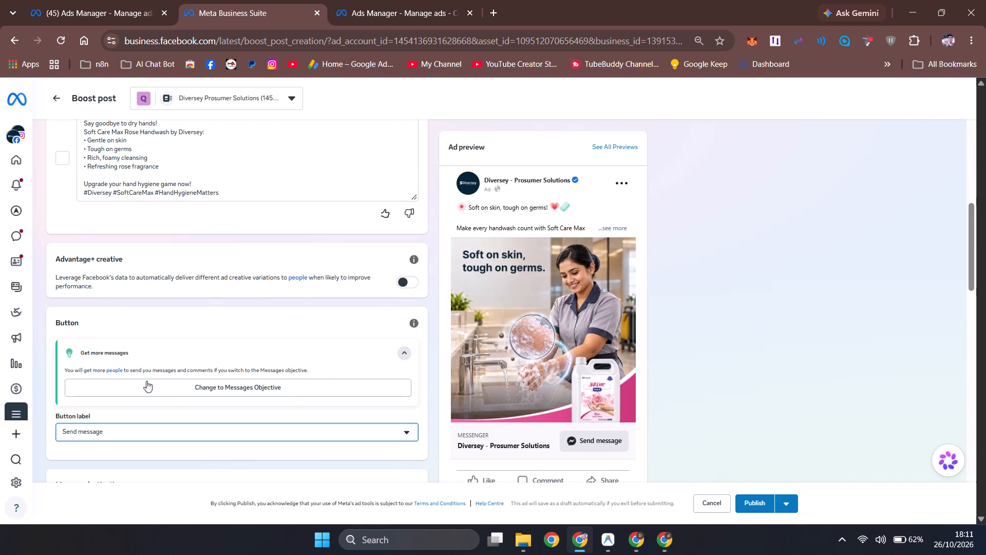
pyautogui.click(109, 286)
# Set the boost's daily budget to ₹100.
pyautogui.scroll(-4, 337, 298)
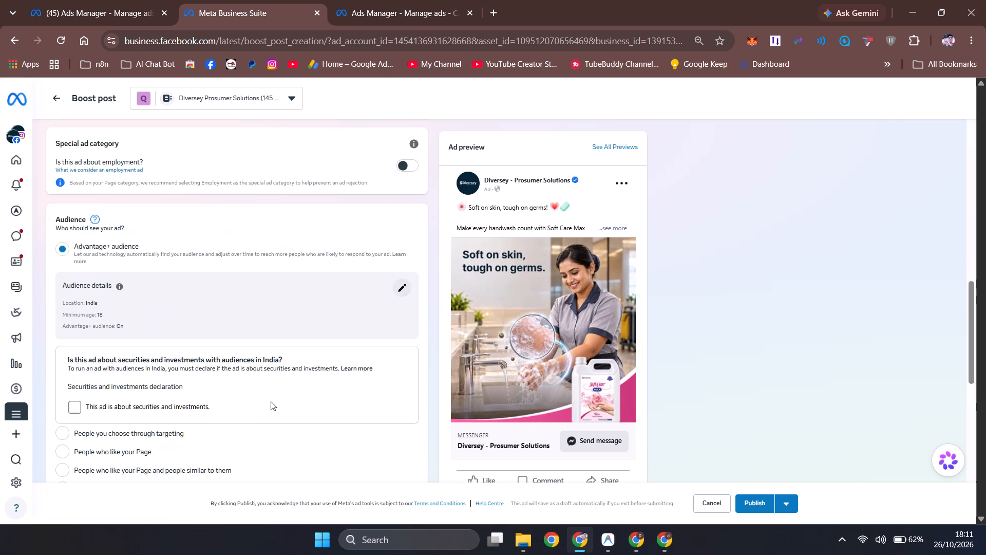
pyautogui.scroll(-2, 304, 408)
pyautogui.scroll(-3, 289, 338)
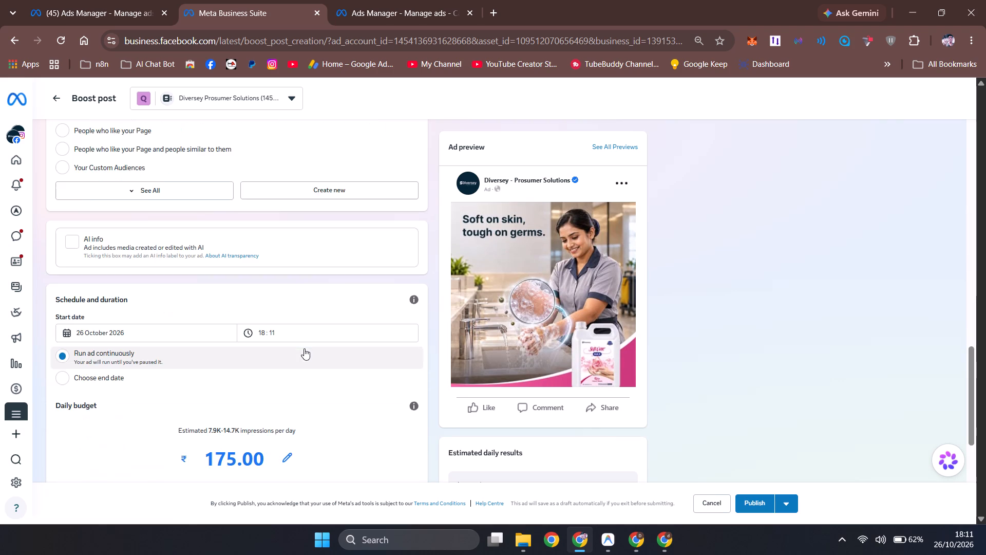
pyautogui.scroll(-2, 231, 393)
pyautogui.moveTo(233, 331); pyautogui.dragTo(218, 329)
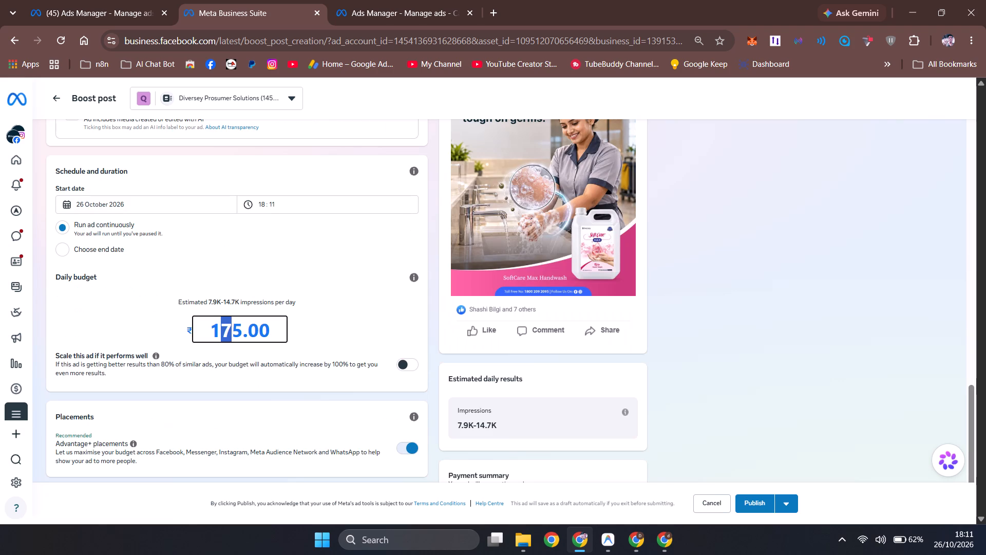
pyautogui.press('Delete')
pyautogui.press('Delete')
pyautogui.write('00')
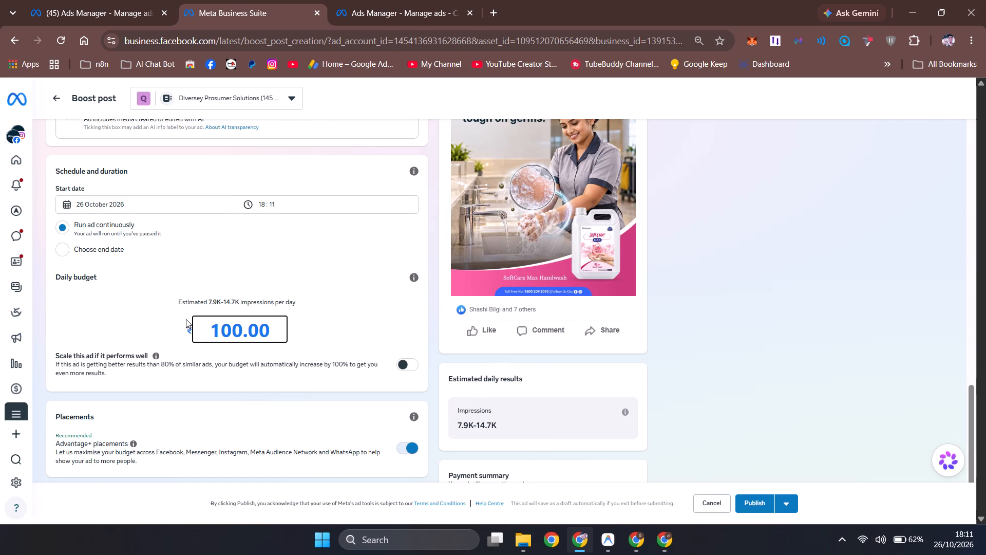
# Give the boost an end date with a duration of 2 days.
pyautogui.click(111, 252)
pyautogui.moveTo(72, 291); pyautogui.dragTo(49, 286)
pyautogui.press('2')
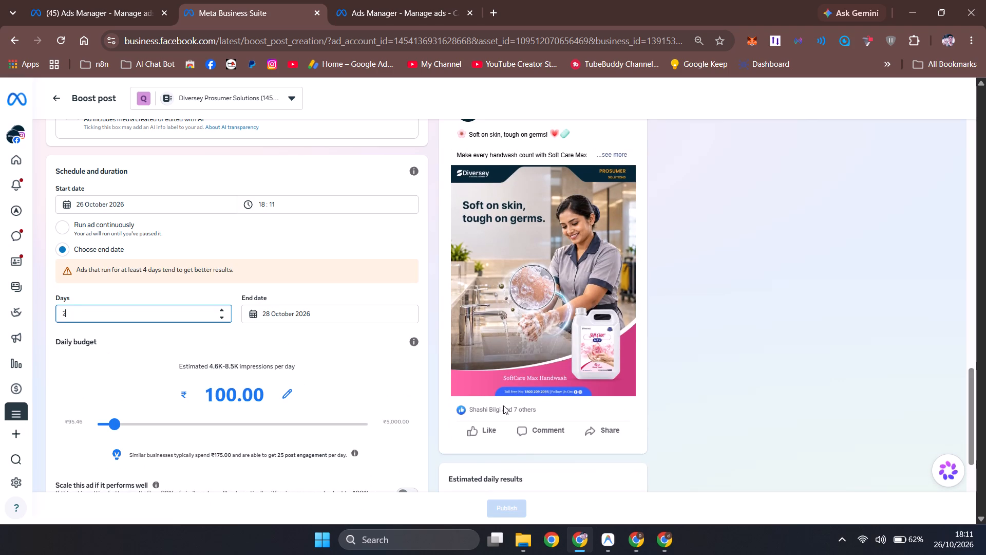
pyautogui.click(116, 373)
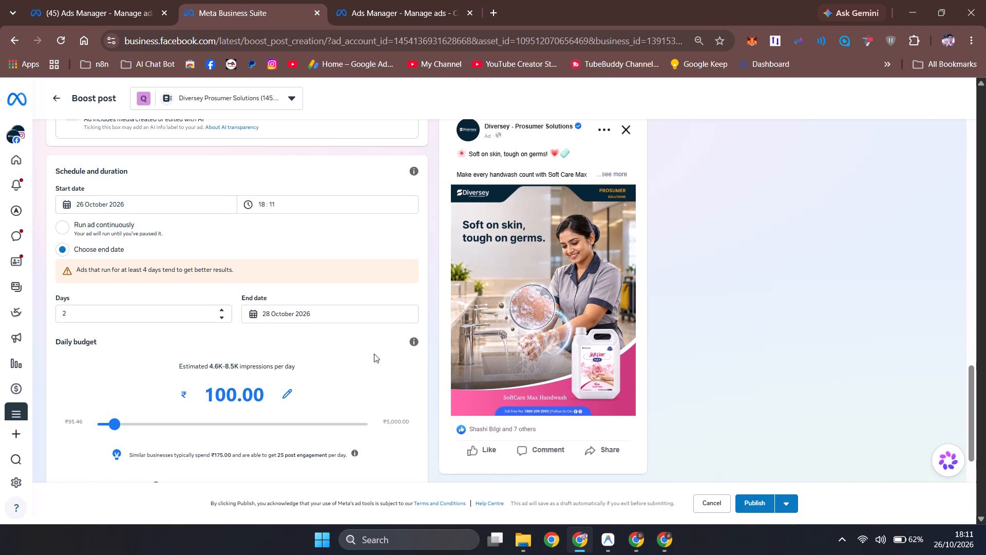
# Publish the "Soft on skin, tough on germs!" boost and go back to the published posts page.
pyautogui.scroll(-5, 376, 355)
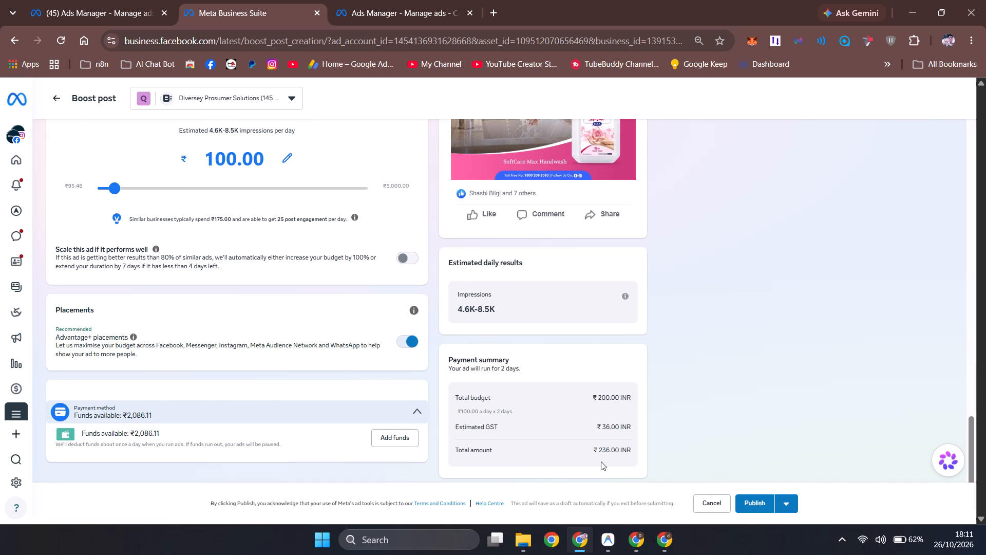
pyautogui.click(754, 502)
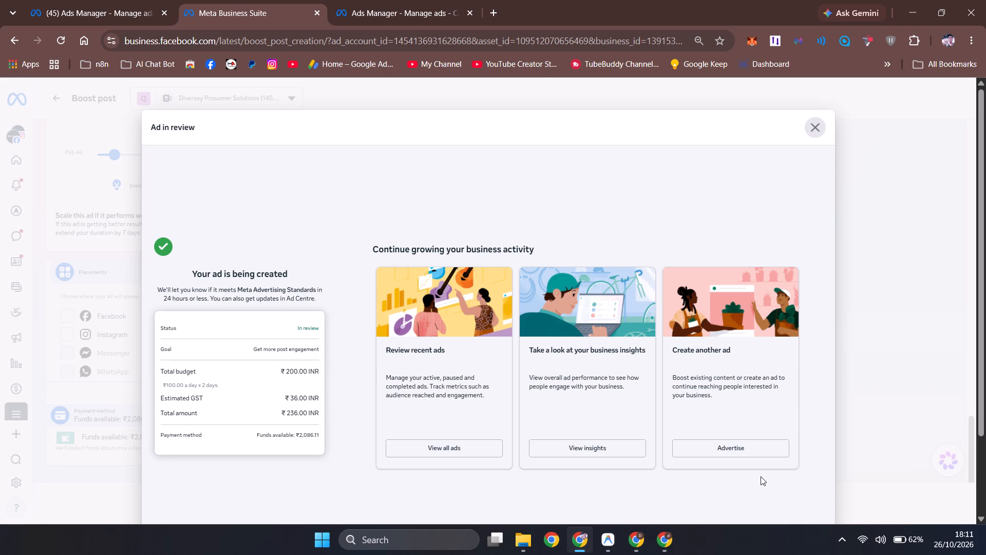
pyautogui.doubleClick(10, 40)
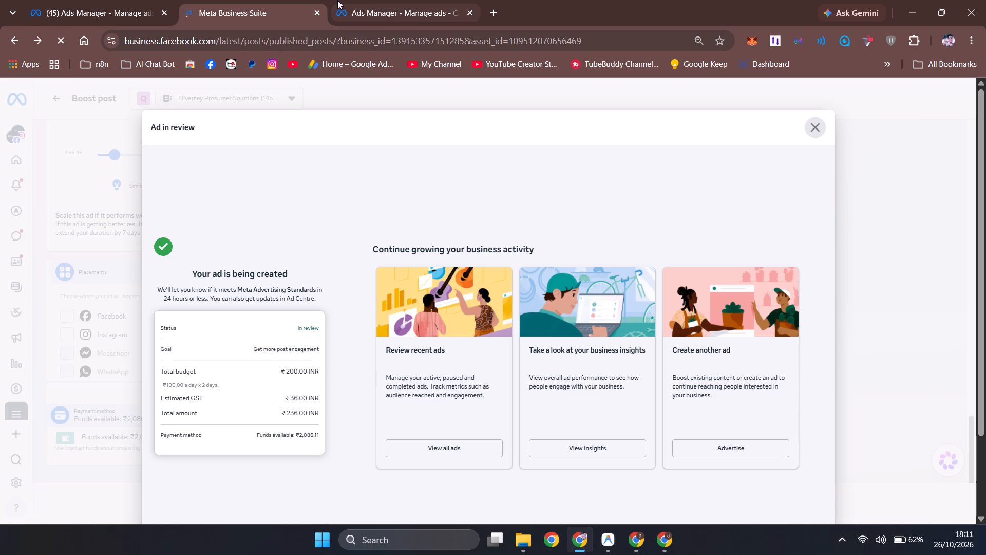
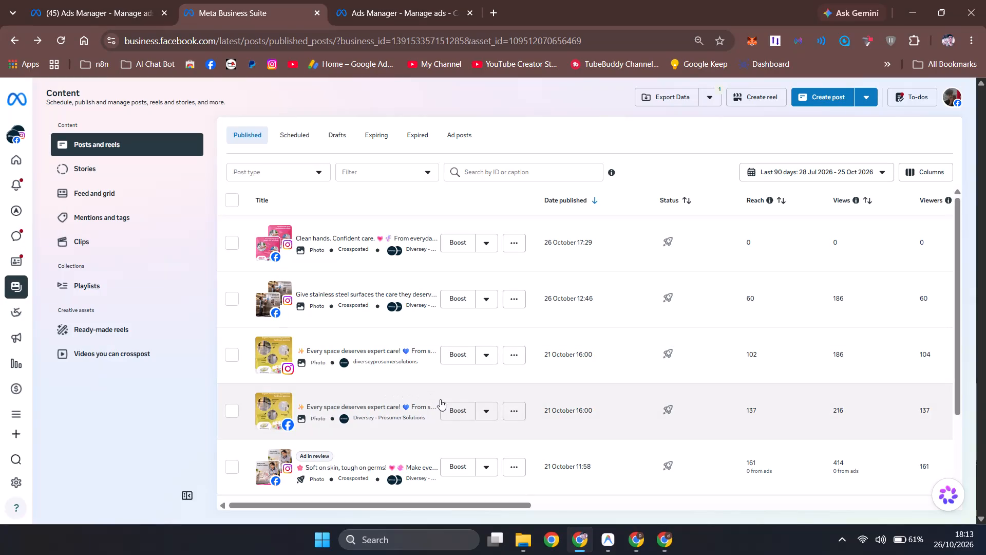
# Start boosting the Facebook "Every space deserves expert care!" post and set its goal to Get more engagement.
pyautogui.click(450, 412)
pyautogui.scroll(4, 633, 387)
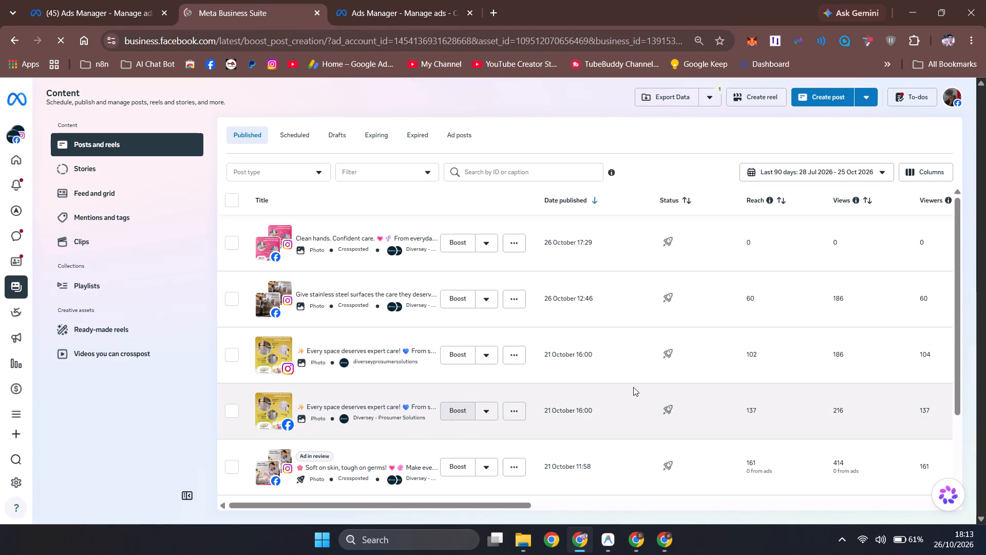
pyautogui.scroll(1, 633, 387)
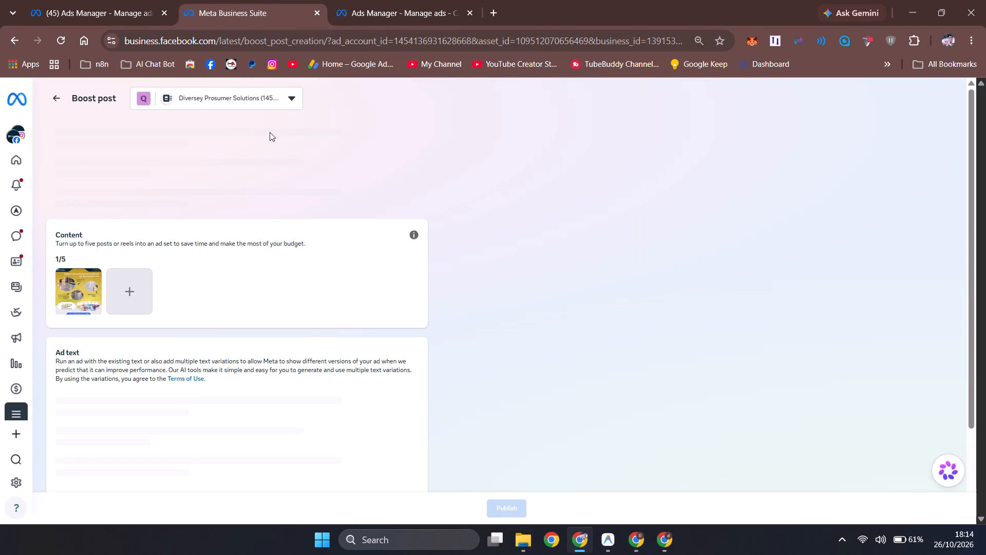
pyautogui.click(410, 169)
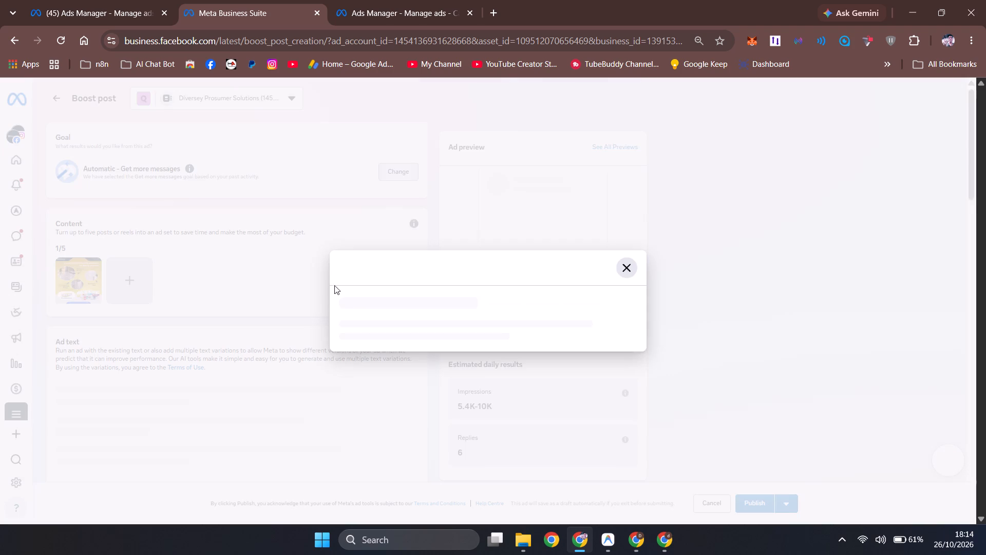
pyautogui.click(469, 260)
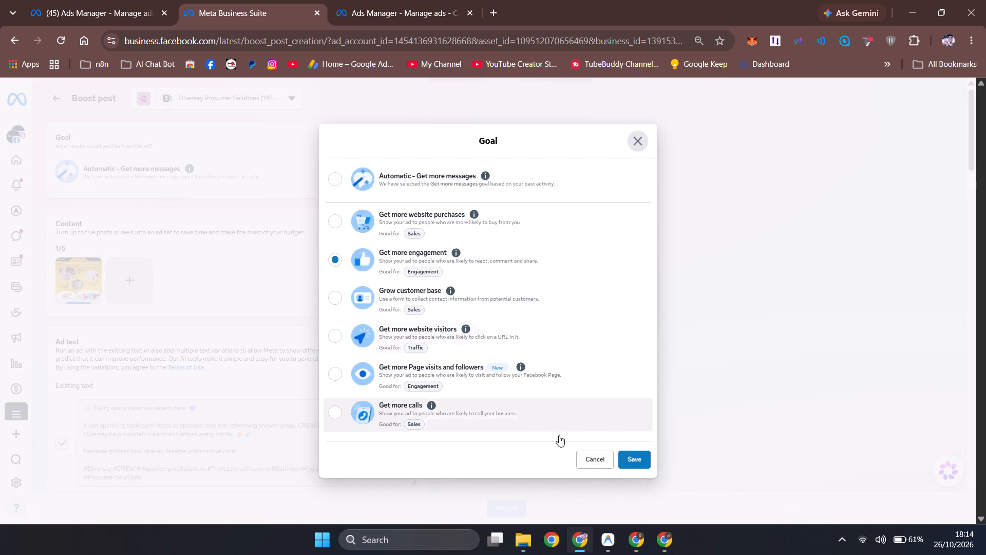
pyautogui.click(637, 457)
# Turn off Advantage+ creative and set the ad's button label to No button.
pyautogui.scroll(-3, 236, 356)
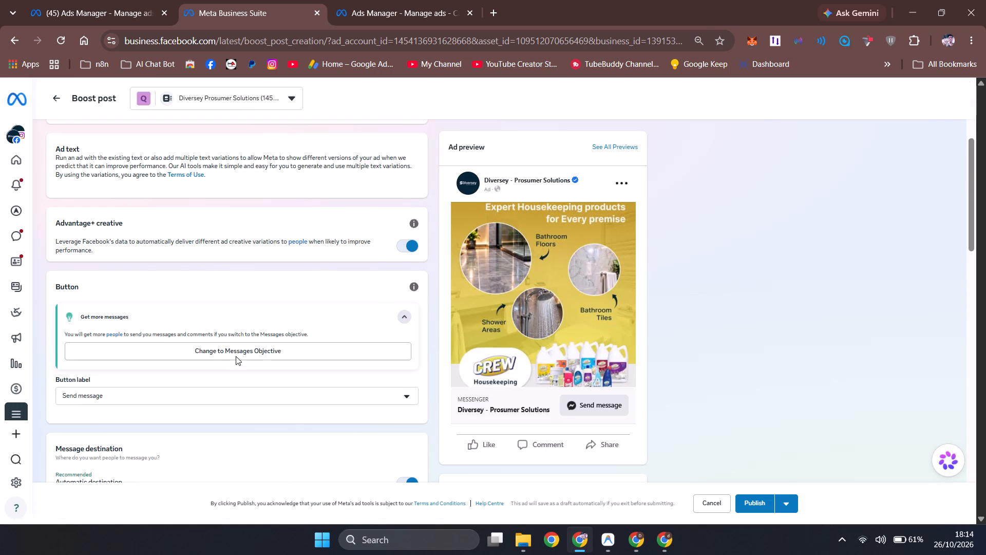
pyautogui.scroll(-1, 239, 353)
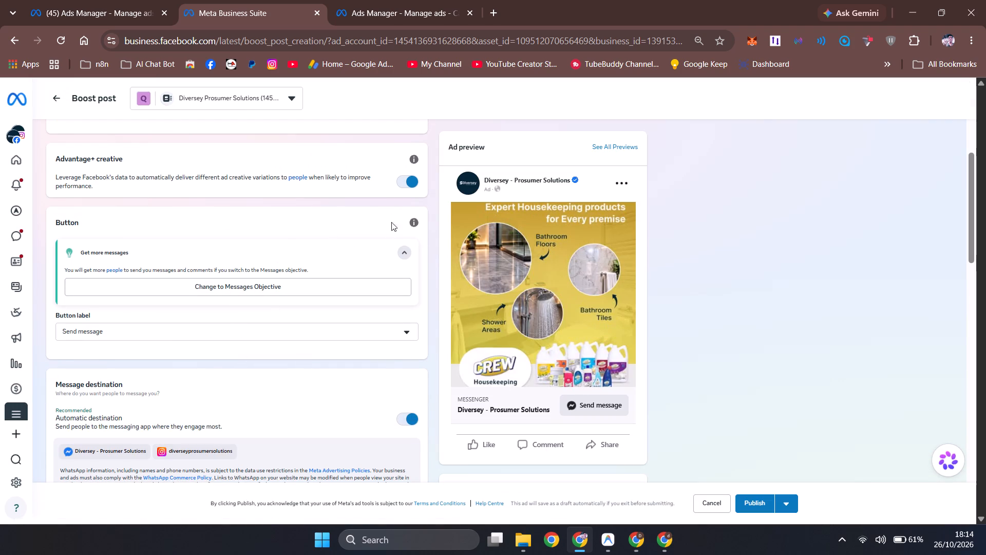
pyautogui.click(420, 179)
pyautogui.click(412, 184)
pyautogui.click(271, 331)
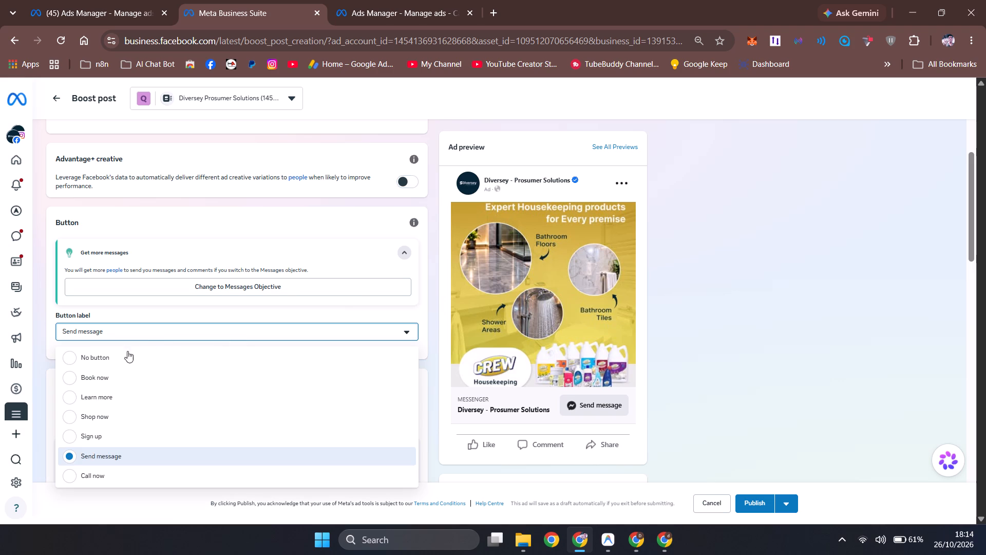
pyautogui.click(108, 357)
# Set the boost's daily budget to ₹100.
pyautogui.scroll(-4, 315, 326)
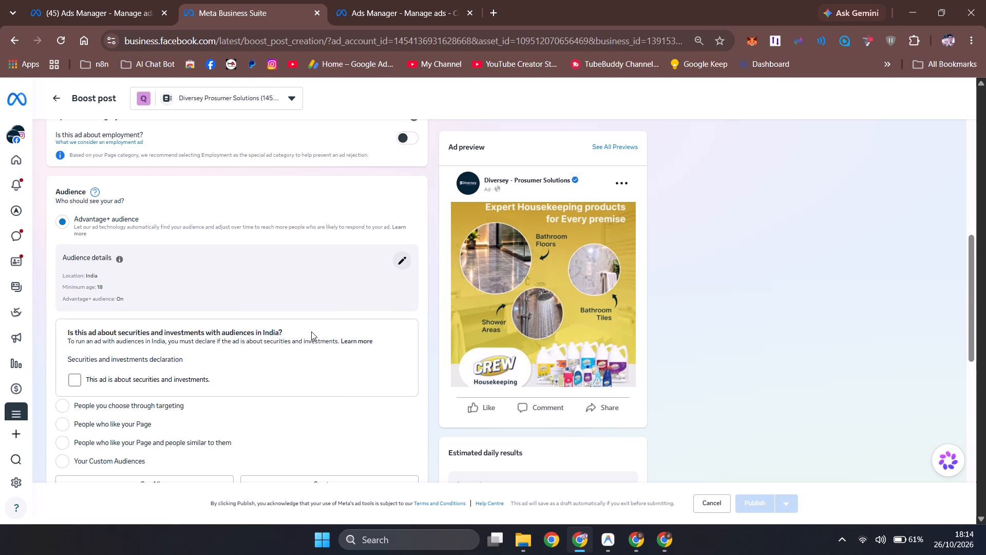
pyautogui.scroll(-5, 224, 392)
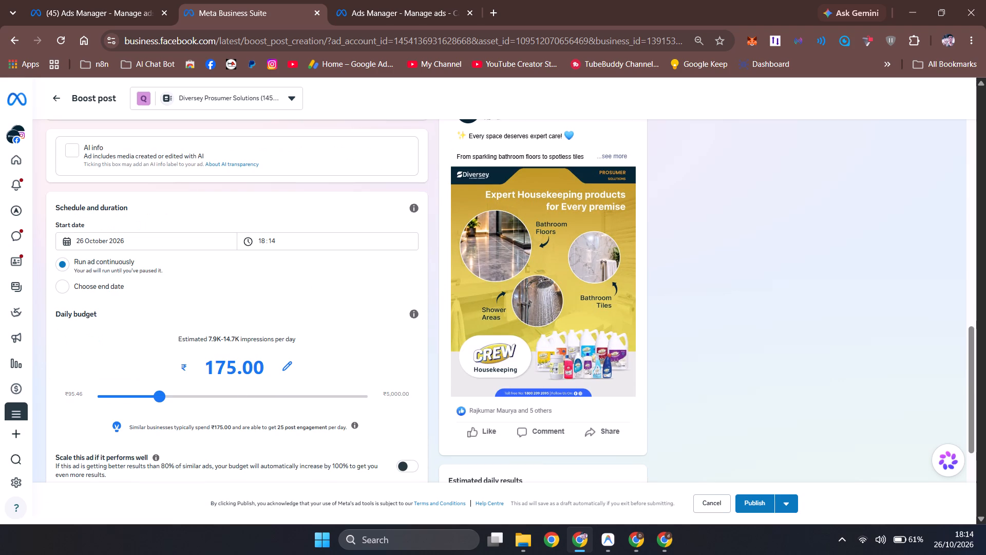
pyautogui.moveTo(232, 362); pyautogui.dragTo(223, 362)
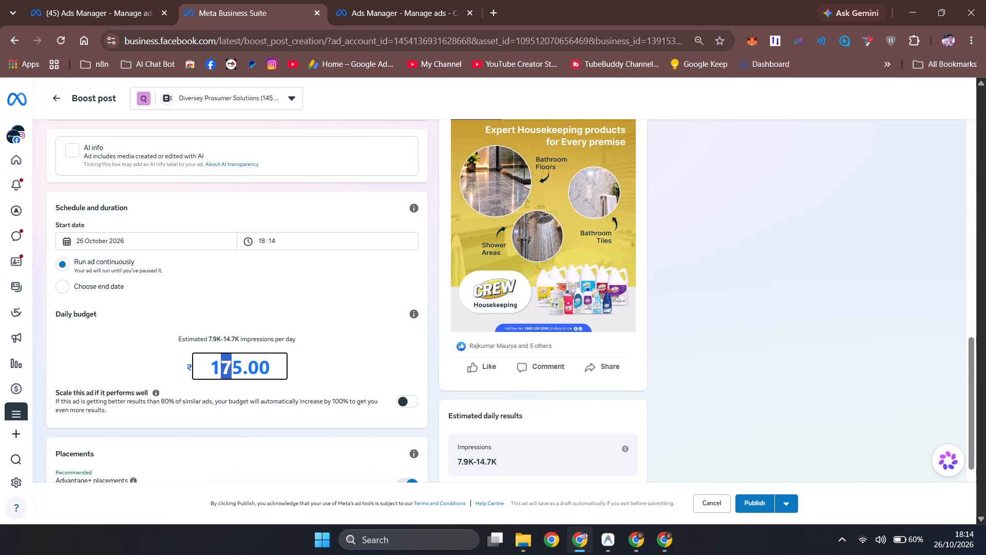
pyautogui.press('Delete')
pyautogui.press('Delete')
pyautogui.write('00')
pyautogui.click(124, 360)
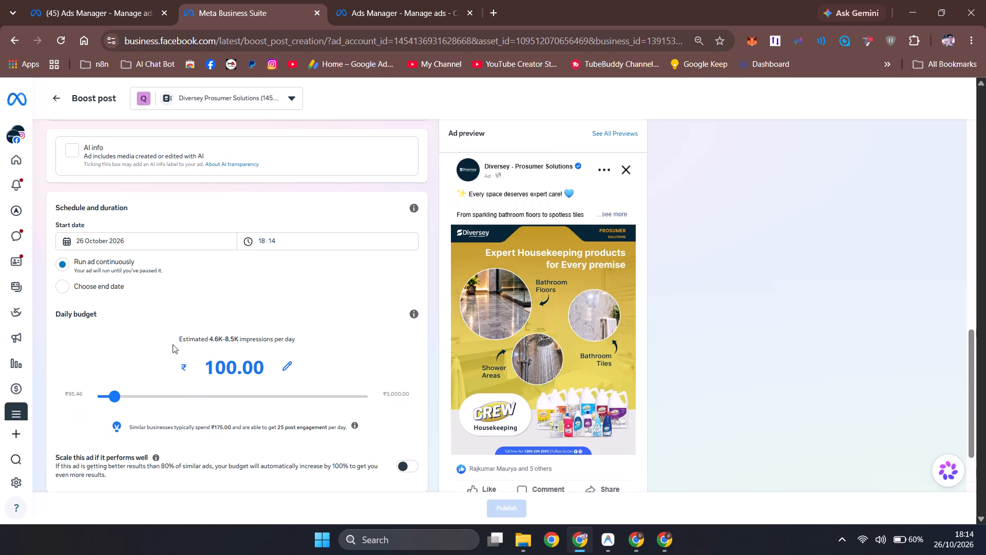
# Give the boost an end date with a duration of 2 days.
pyautogui.click(112, 287)
pyautogui.moveTo(77, 326); pyautogui.dragTo(42, 327)
pyautogui.press('2')
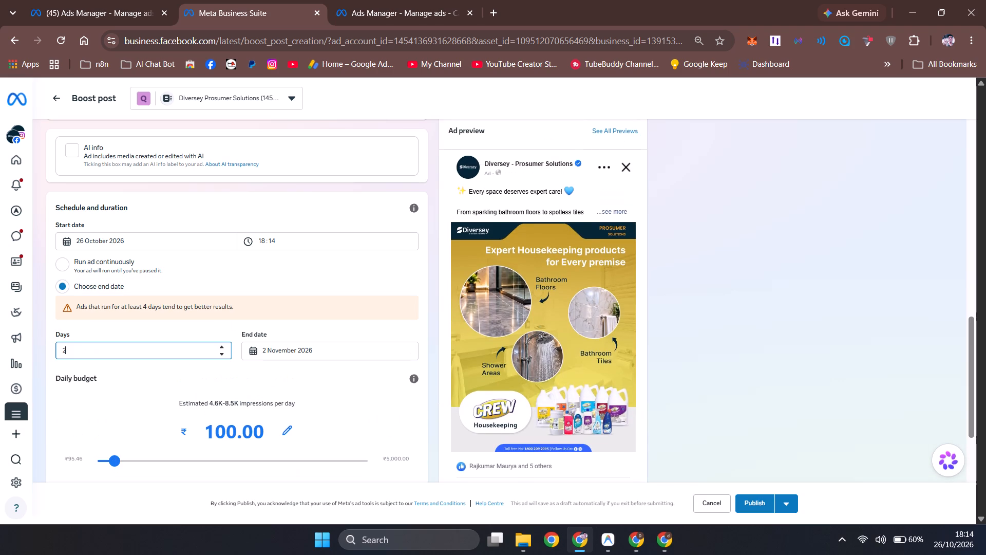
pyautogui.click(105, 404)
# Publish the Facebook "Every space deserves expert care!" boost and leave the boost page.
pyautogui.scroll(-6, 257, 361)
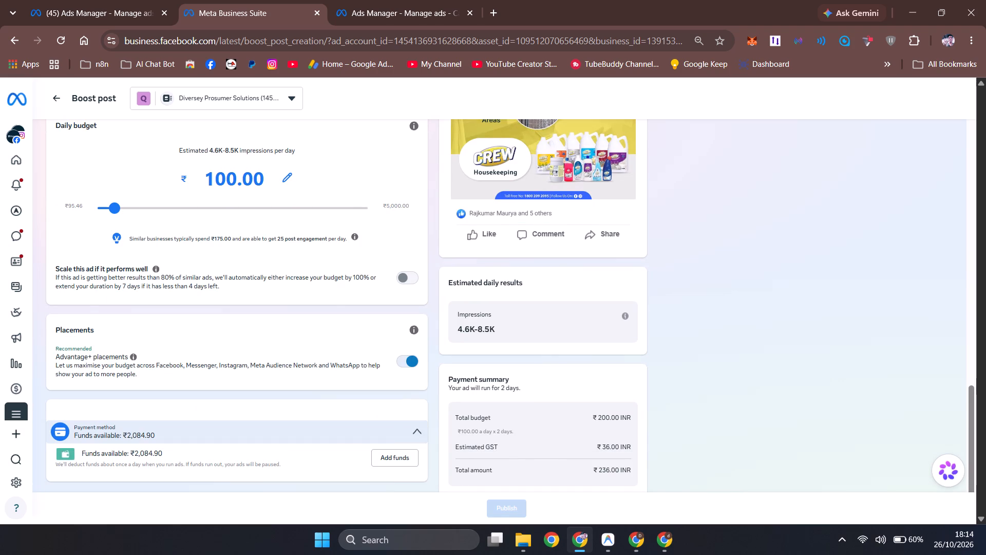
pyautogui.scroll(-5, 544, 416)
pyautogui.click(745, 493)
pyautogui.click(747, 508)
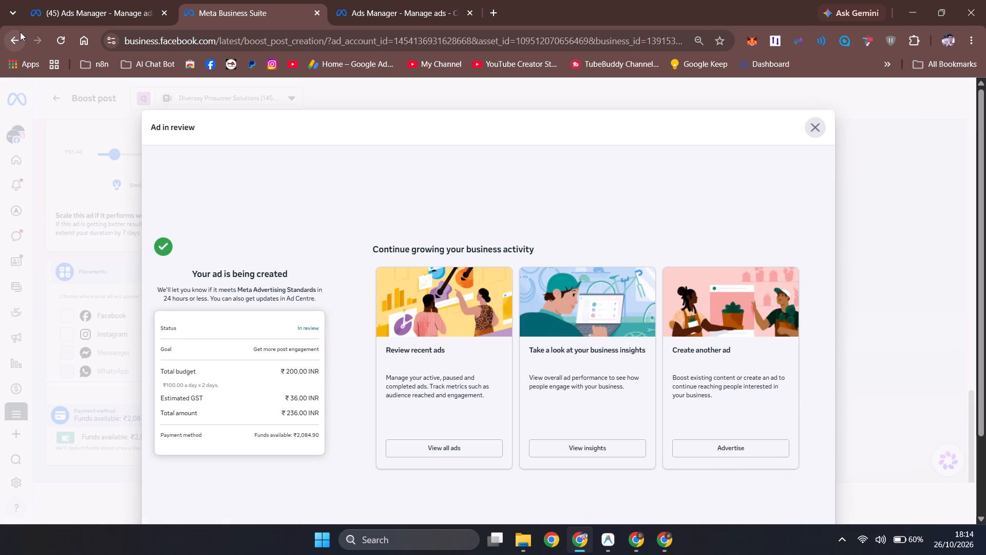
pyautogui.doubleClick(18, 32)
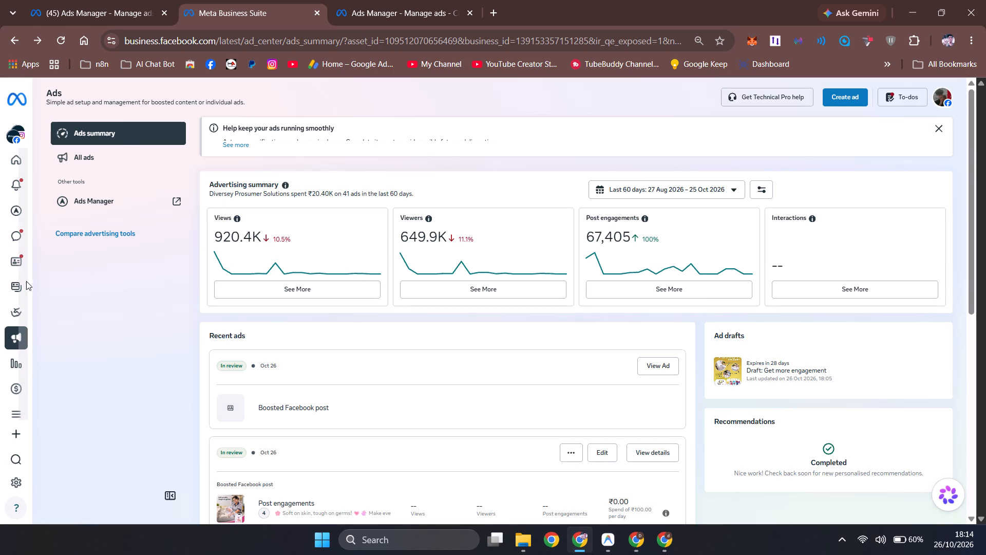
# Start a boost for the Instagram "Every space deserves expert care!" post from the published content list.
pyautogui.click(20, 288)
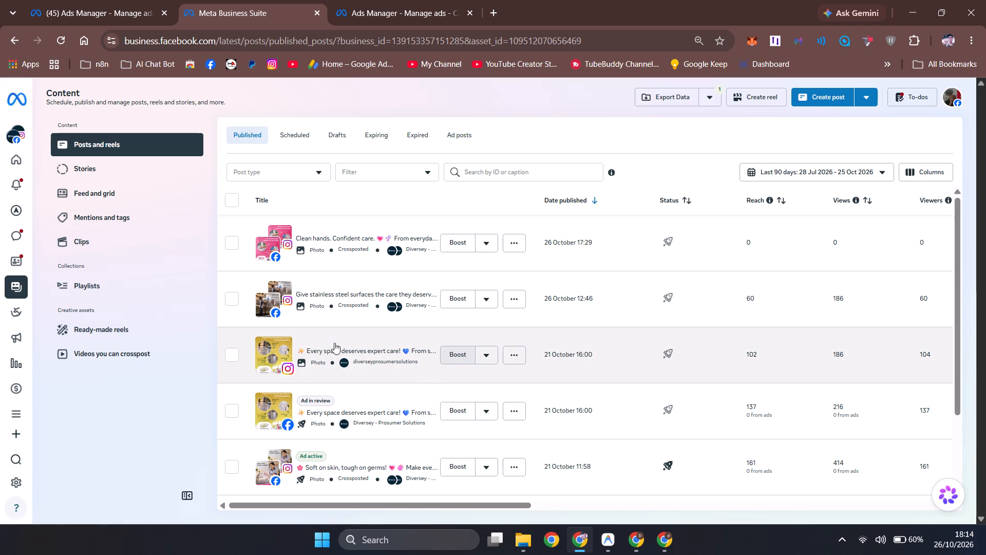
pyautogui.click(450, 354)
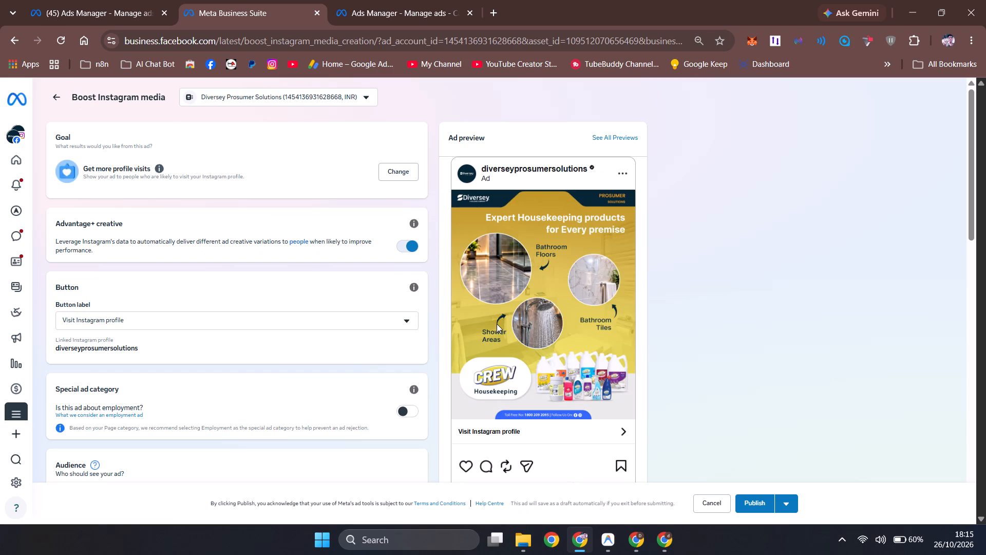
# Change the boost's goal to Get more post engagement and save it.
pyautogui.click(381, 165)
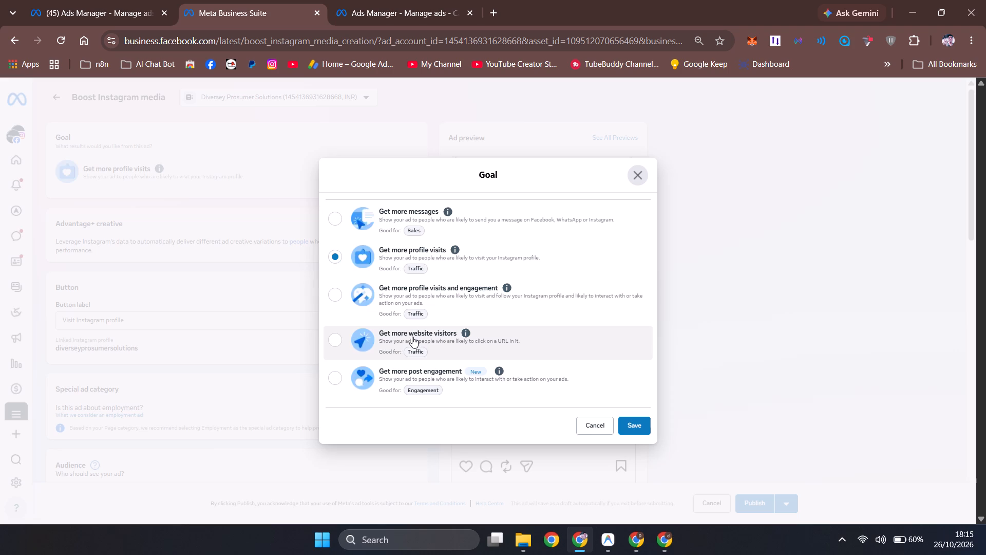
pyautogui.click(412, 373)
pyautogui.click(621, 420)
# Choose the saved audience Adv + Aud for the Instagram boost.
pyautogui.scroll(-2, 213, 337)
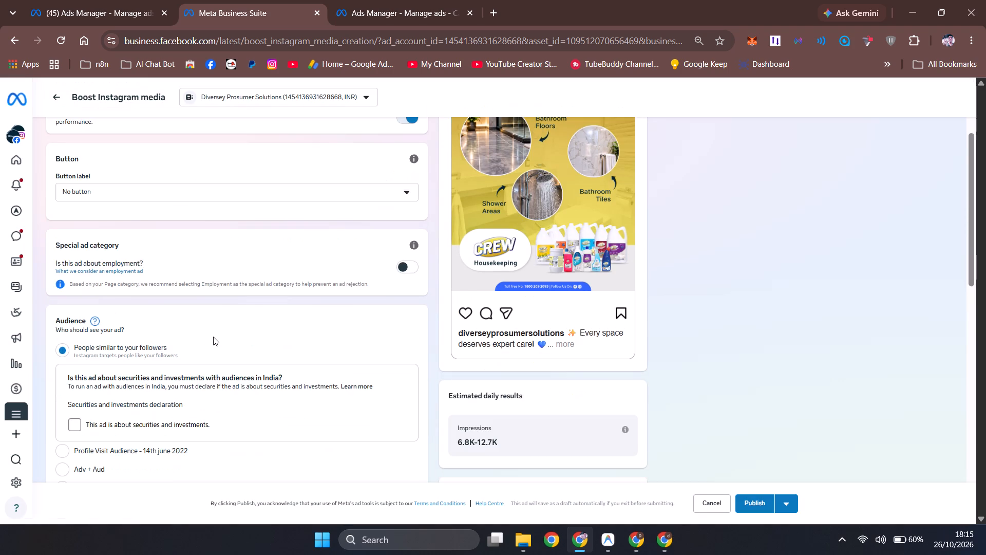
pyautogui.scroll(-2, 218, 336)
pyautogui.click(137, 341)
# Set the Instagram boost's duration to 2 days.
pyautogui.scroll(-3, 356, 338)
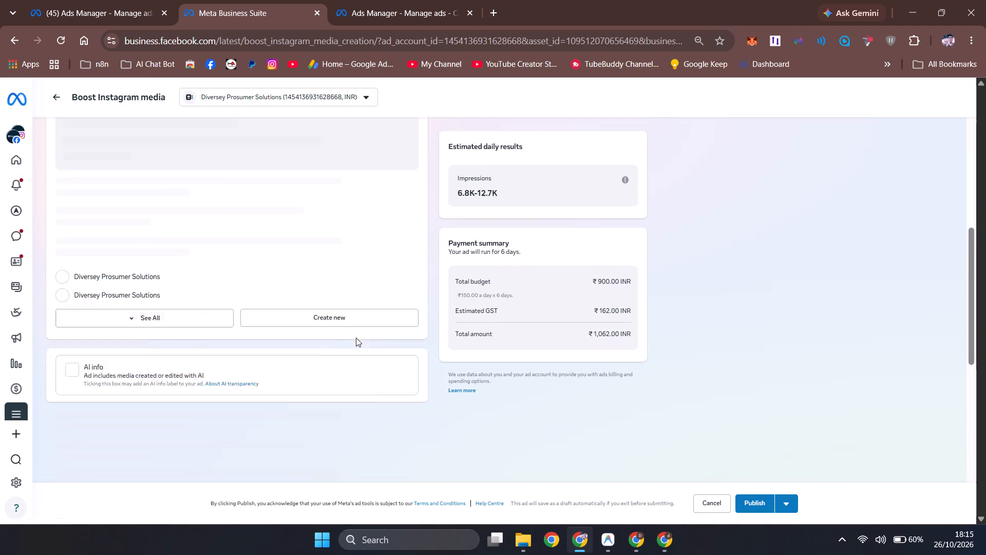
pyautogui.scroll(-3, 356, 340)
pyautogui.moveTo(134, 316); pyautogui.dragTo(43, 314)
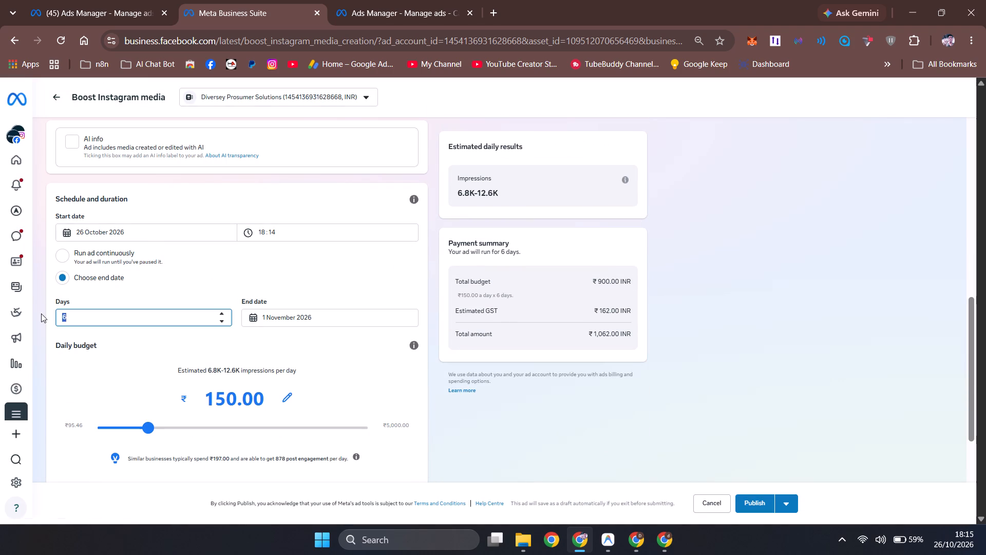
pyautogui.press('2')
pyautogui.click(187, 414)
pyautogui.scroll(5, 300, 390)
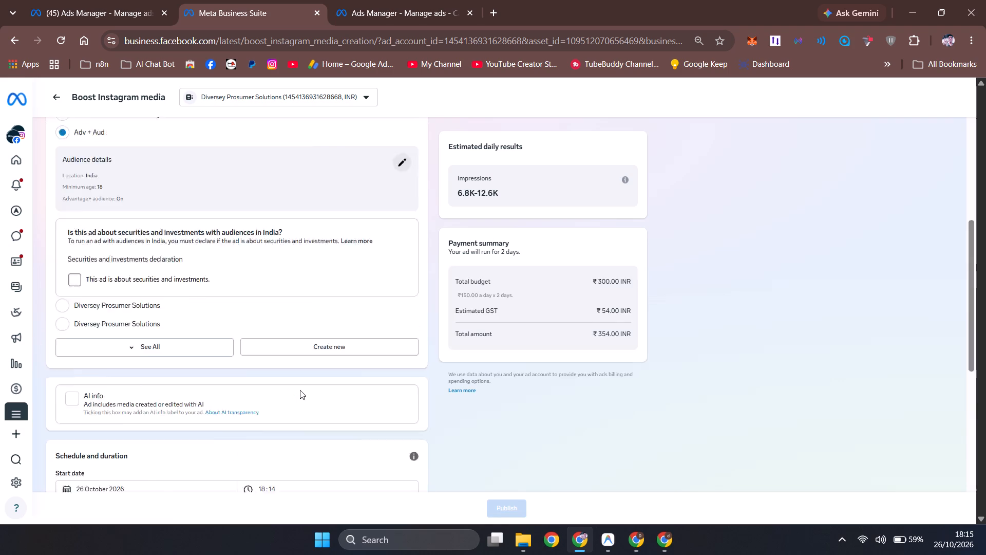
# Check the settings of the Instagram media boost, publish it and go back to the published posts page.
pyautogui.scroll(5, 300, 390)
pyautogui.scroll(-12, 302, 385)
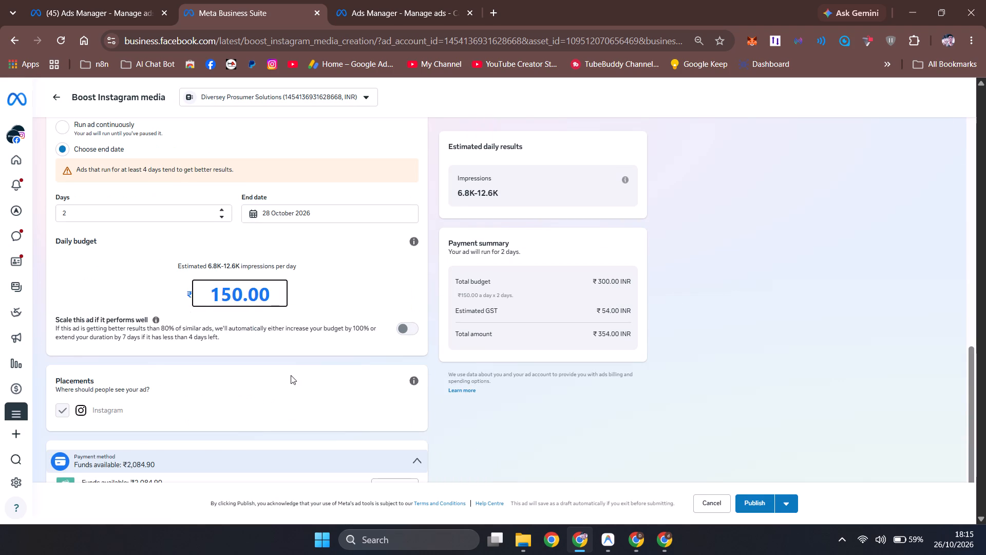
pyautogui.scroll(-3, 361, 398)
pyautogui.click(754, 503)
pyautogui.scroll(5, 511, 454)
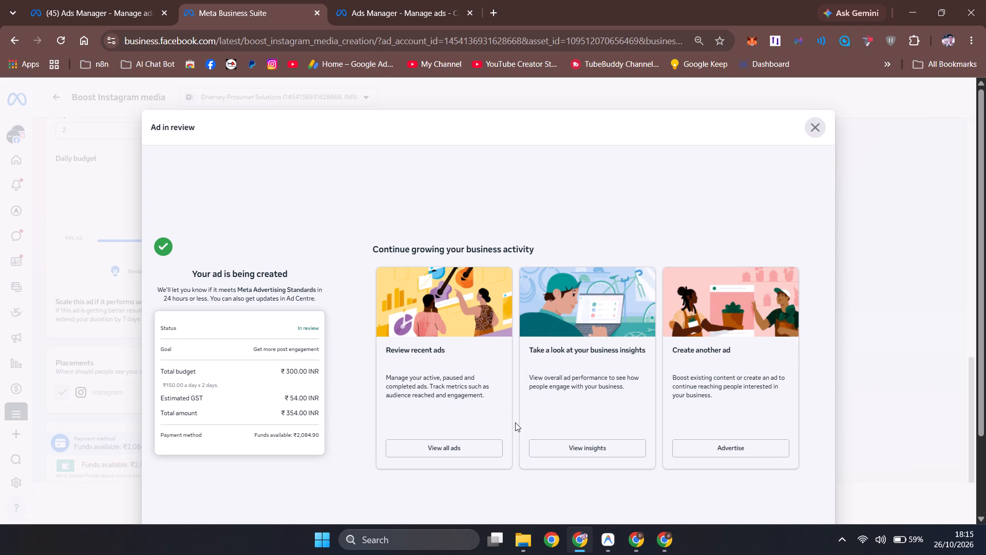
pyautogui.doubleClick(13, 40)
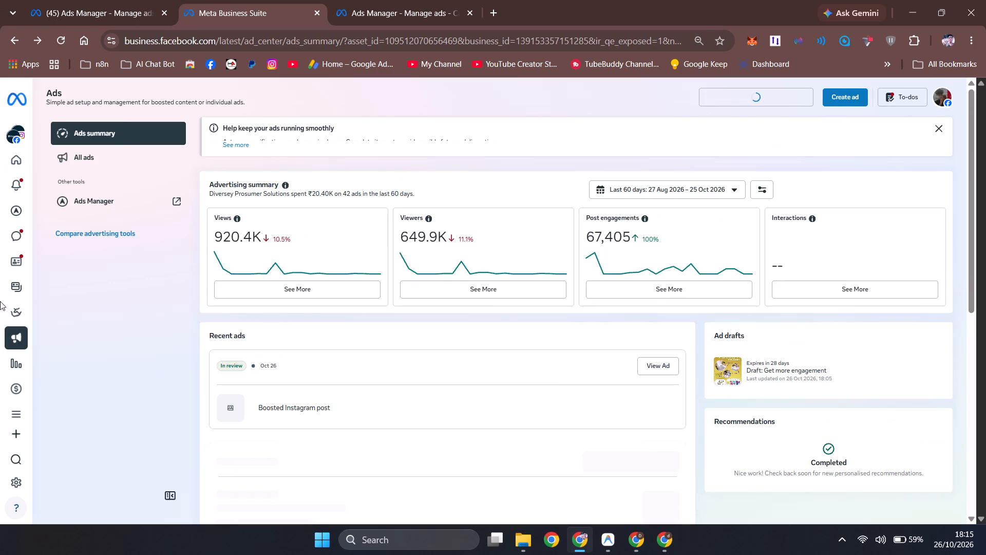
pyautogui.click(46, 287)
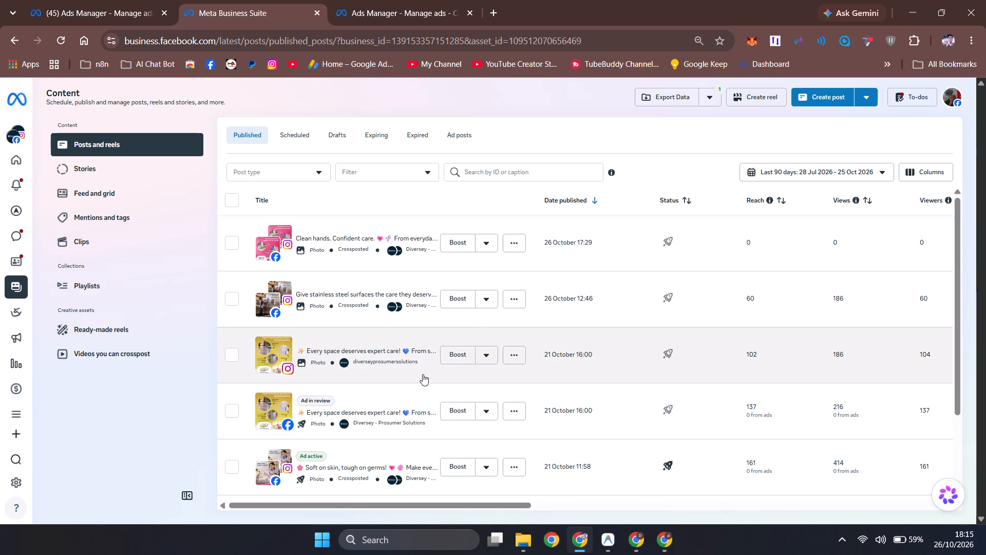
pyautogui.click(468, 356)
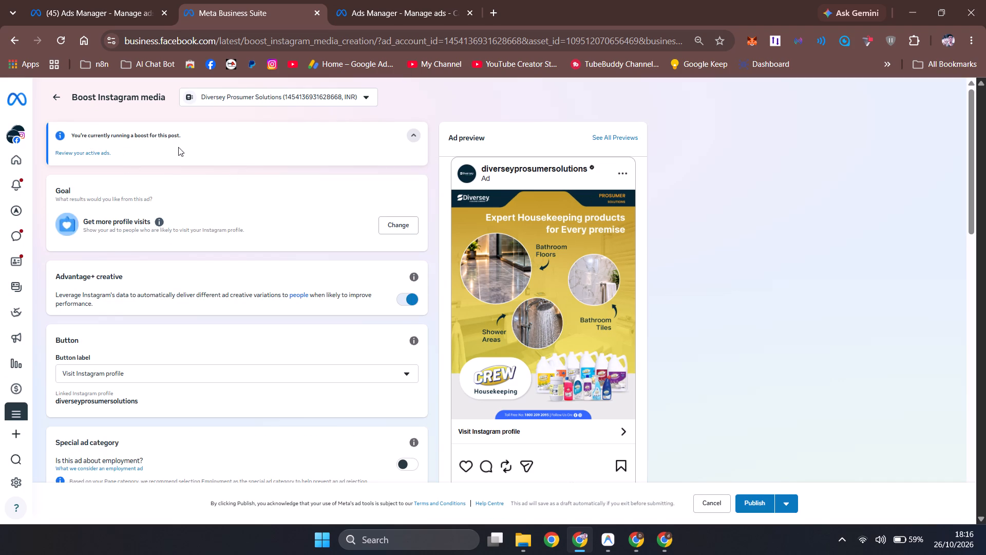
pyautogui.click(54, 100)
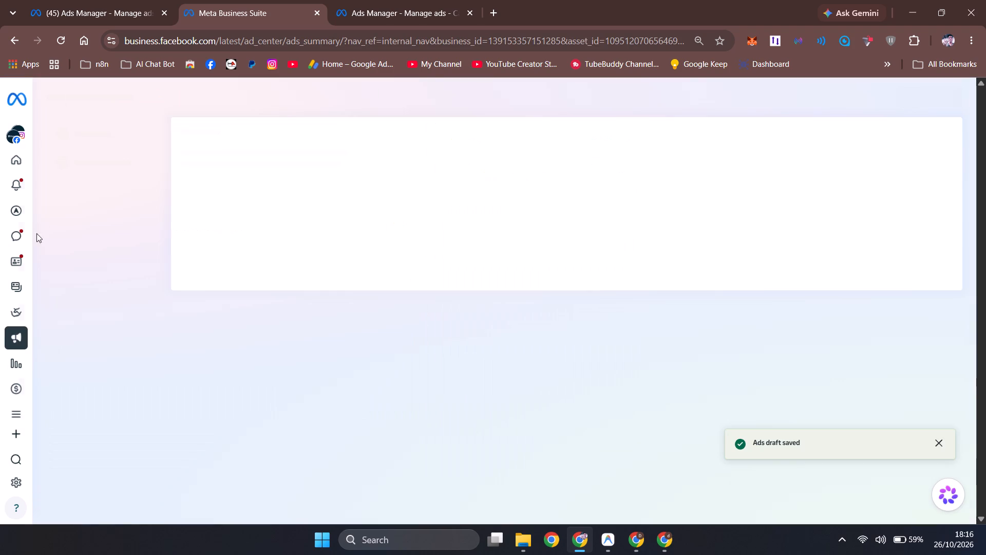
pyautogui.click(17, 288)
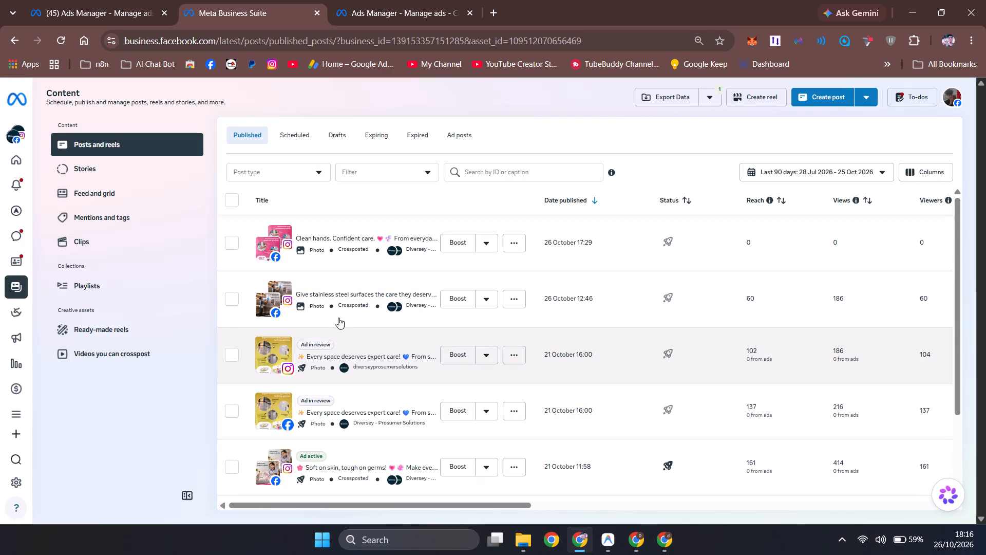
# Open the Instagram insights of the "Give stainless steel surfaces the care they deserve!" post and start a boost from there.
pyautogui.click(361, 297)
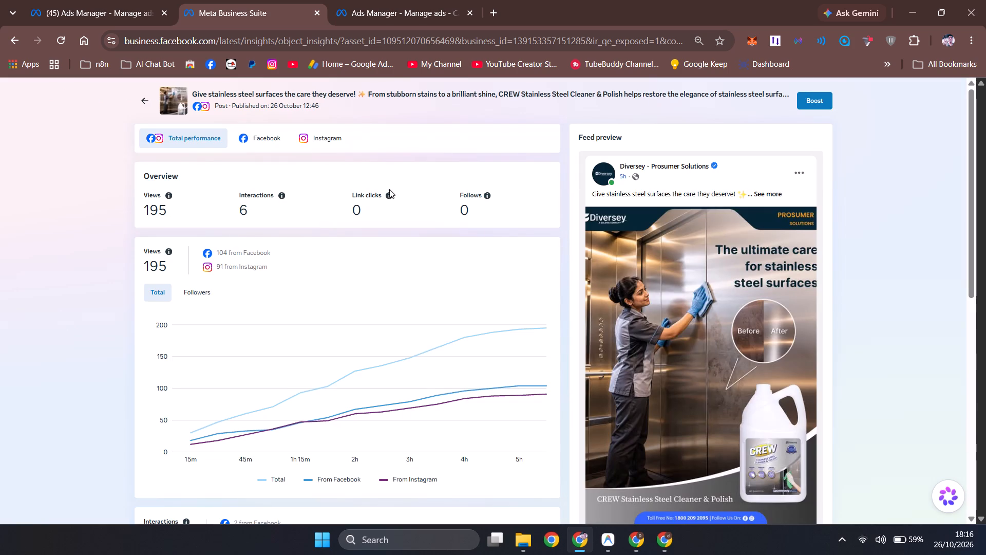
pyautogui.click(326, 143)
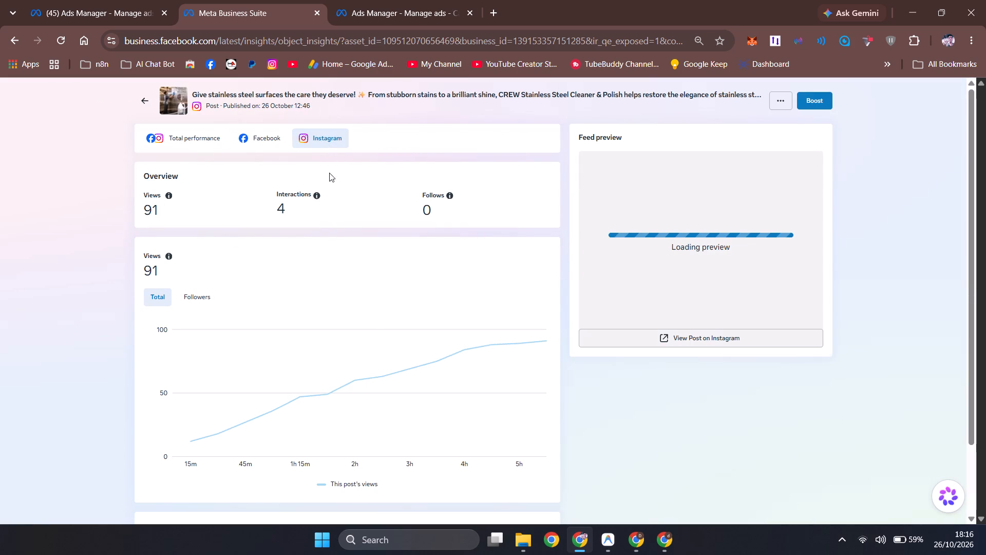
pyautogui.scroll(-5, 372, 321)
pyautogui.scroll(-5, 378, 401)
pyautogui.scroll(-2, 546, 385)
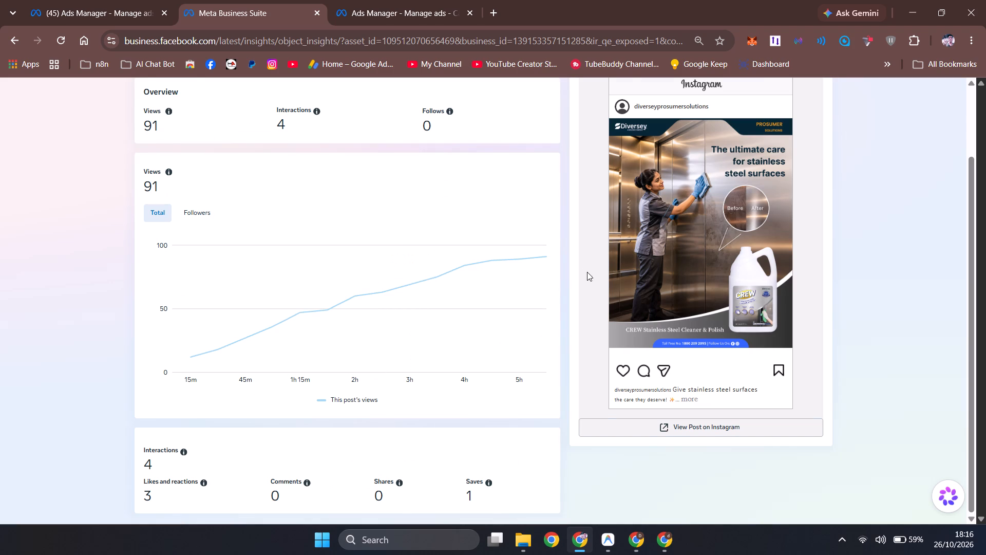
pyautogui.scroll(5, 585, 269)
pyautogui.click(808, 106)
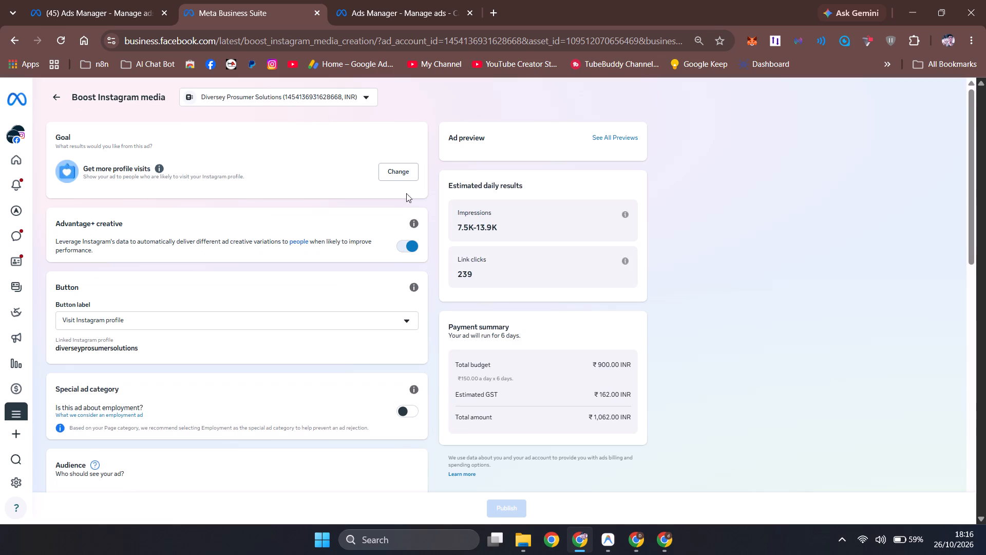
# Change the Instagram boost's goal to Get more post engagement.
pyautogui.click(401, 171)
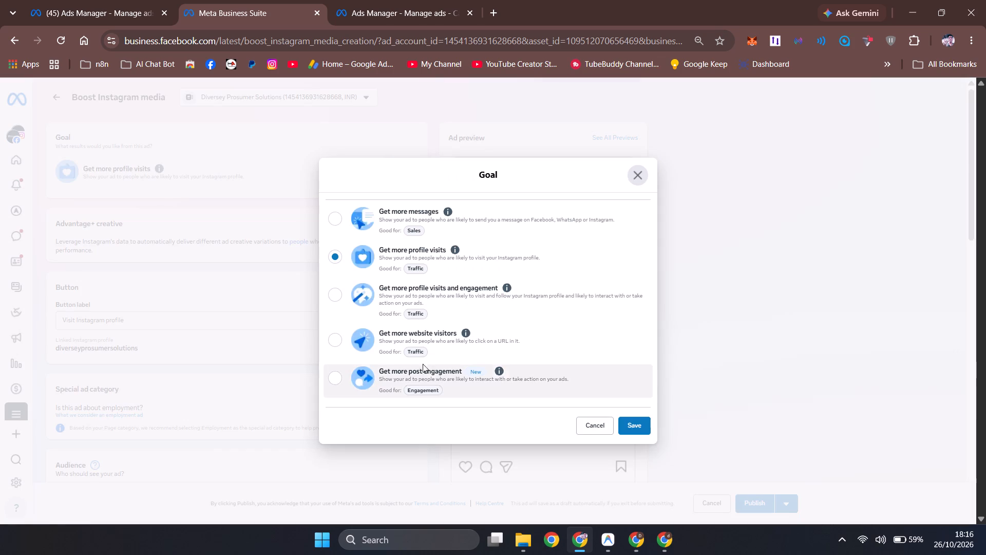
pyautogui.click(428, 368)
pyautogui.click(629, 418)
# Choose the Adv + Aud audience for the stainless steel post's boost.
pyautogui.scroll(-1, 207, 328)
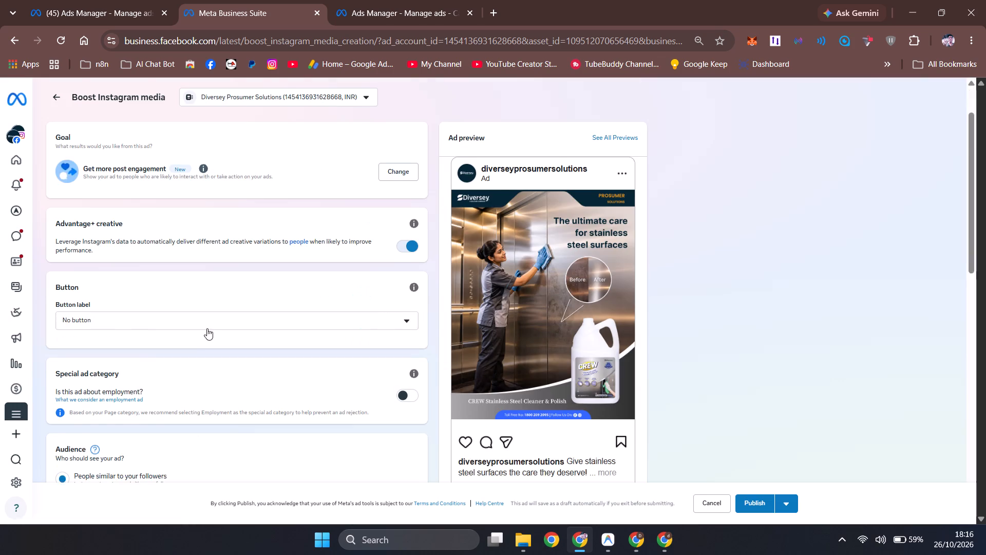
pyautogui.scroll(-3, 232, 339)
pyautogui.click(99, 335)
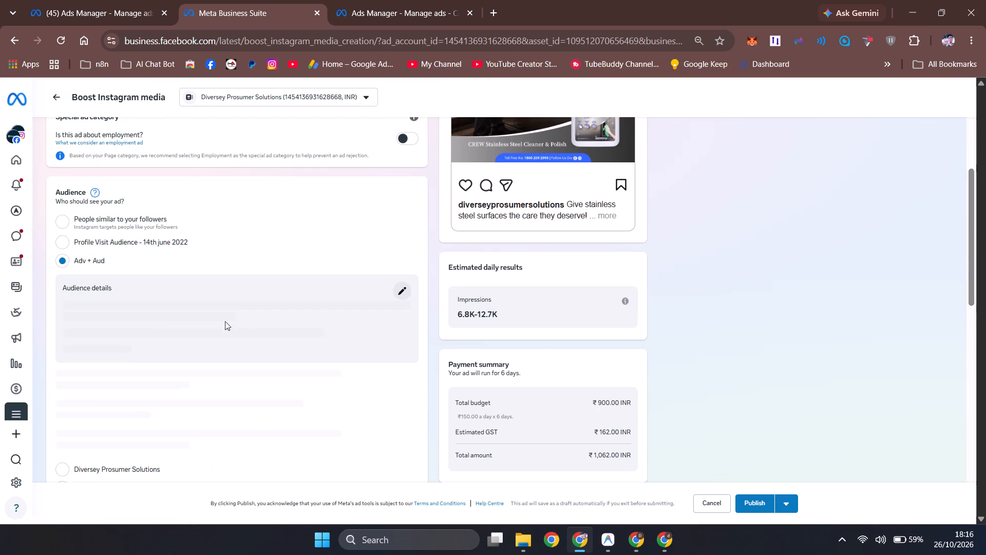
# Review the audience details and set the boost's duration to 2 days.
pyautogui.scroll(-2, 296, 337)
pyautogui.scroll(-1, 242, 344)
pyautogui.scroll(4, 270, 295)
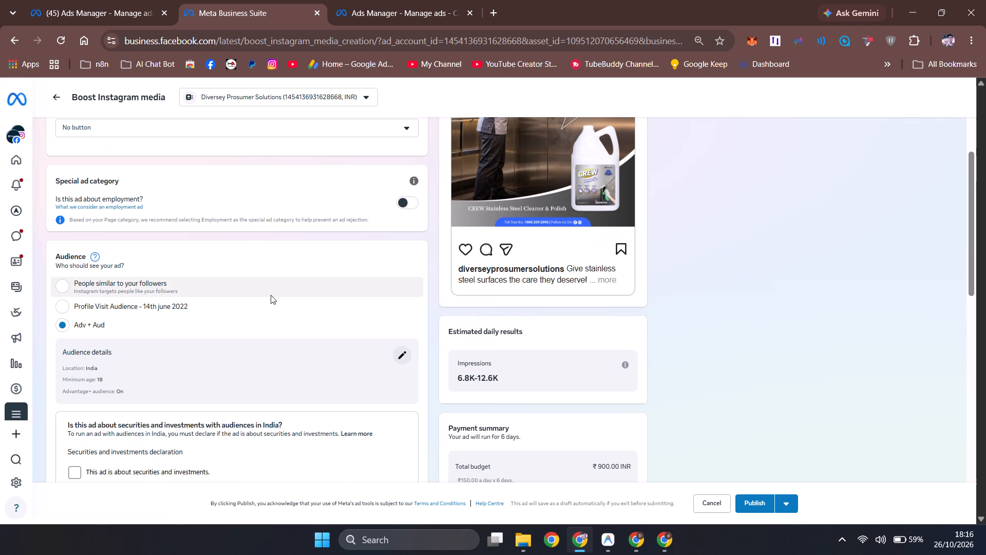
pyautogui.scroll(-5, 271, 295)
pyautogui.scroll(-5, 193, 320)
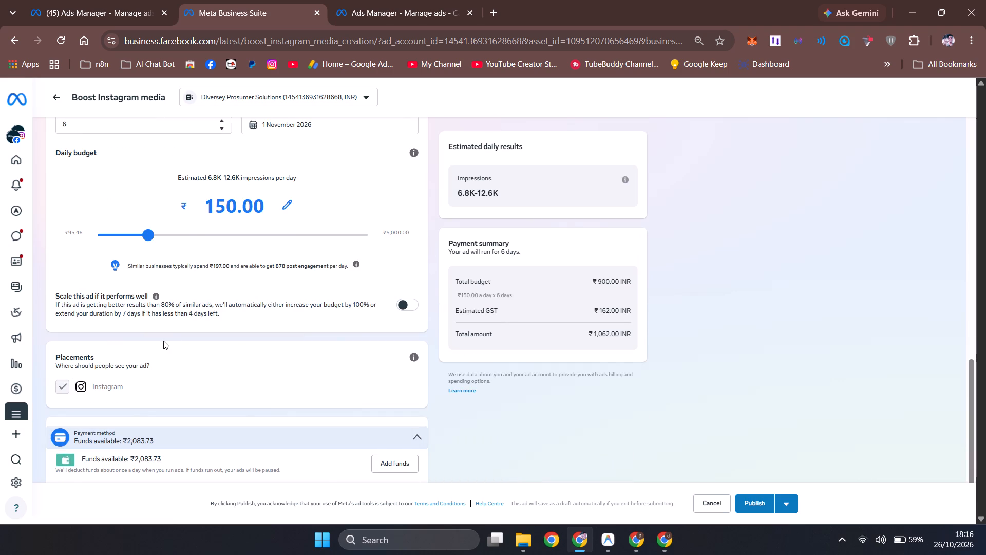
pyautogui.scroll(3, 168, 338)
pyautogui.moveTo(73, 313); pyautogui.dragTo(59, 312)
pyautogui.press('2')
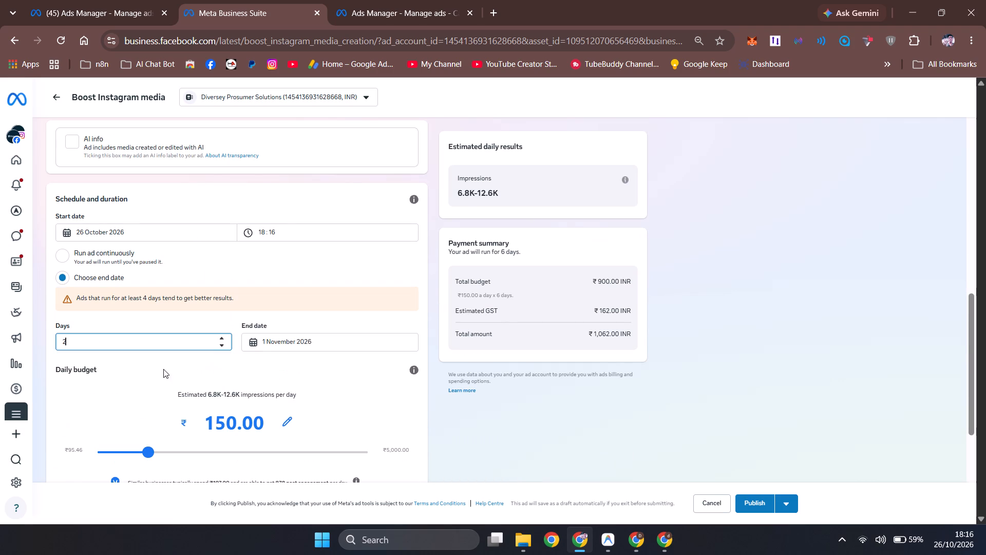
# Set the boost's daily budget to ₹250.
pyautogui.moveTo(216, 421); pyautogui.dragTo(205, 419)
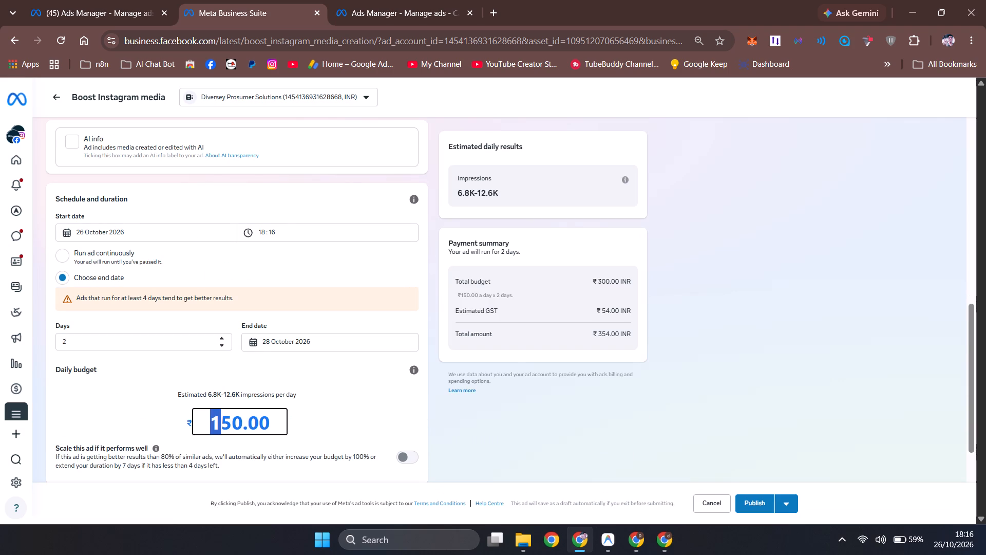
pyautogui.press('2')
pyautogui.click(669, 445)
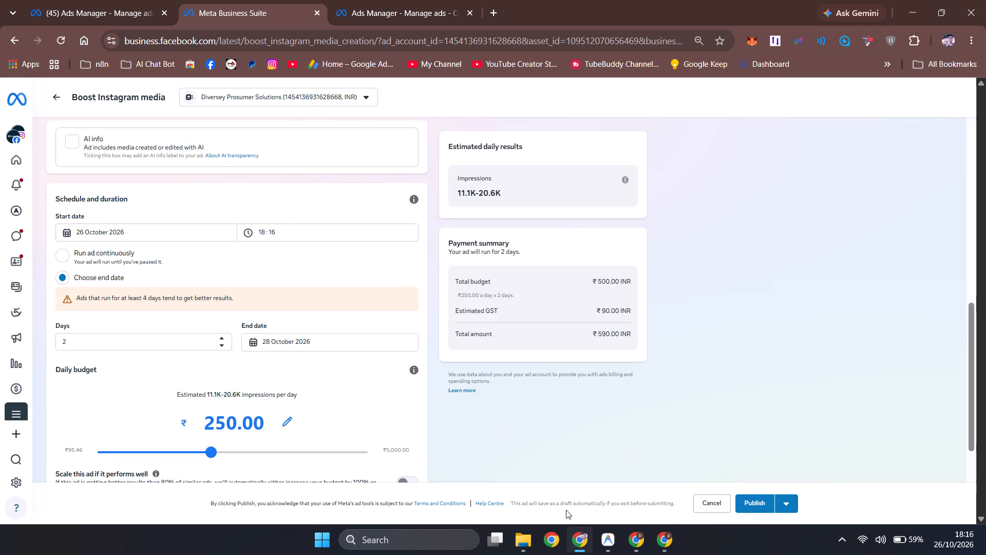
# Publish the Instagram stainless steel post boost and go back to the published posts page.
pyautogui.click(755, 504)
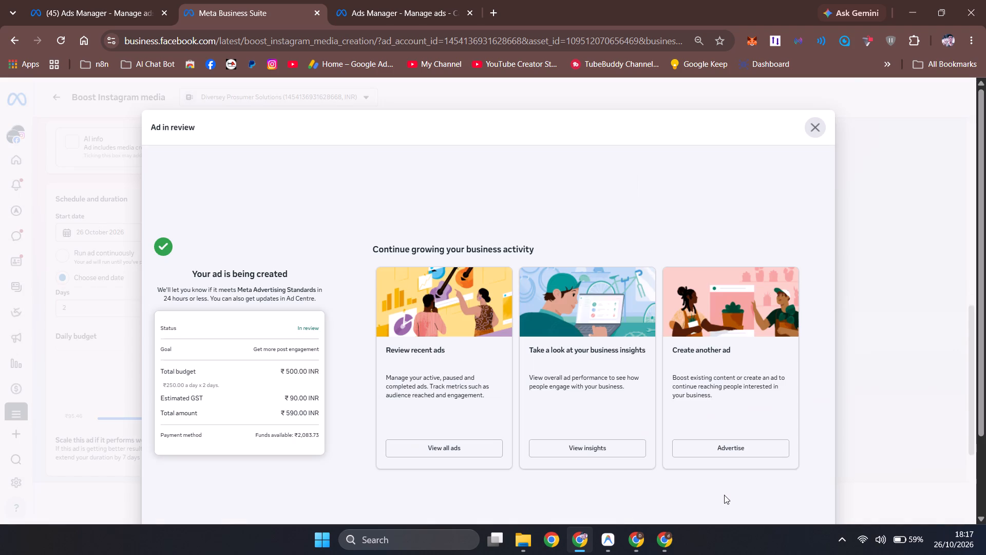
pyautogui.click(807, 126)
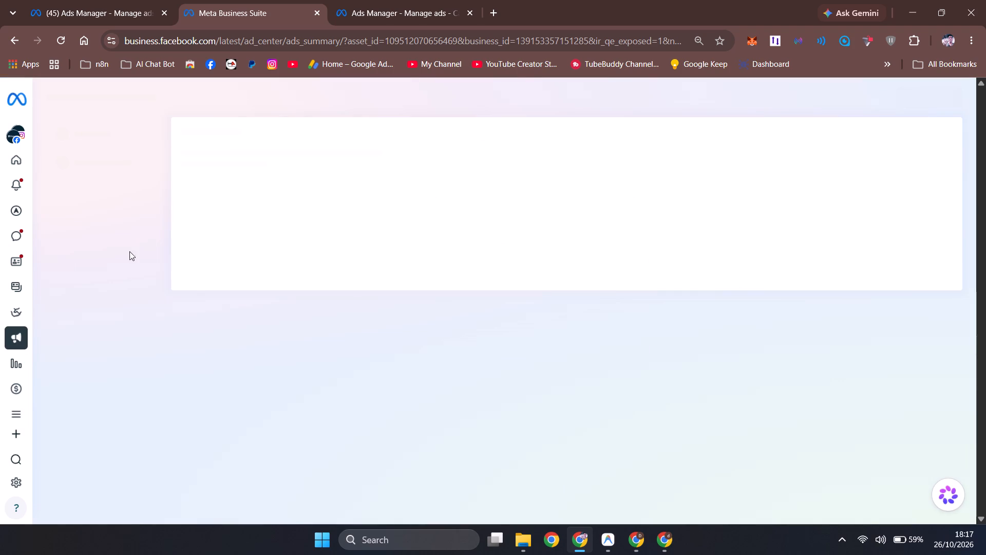
pyautogui.click(8, 284)
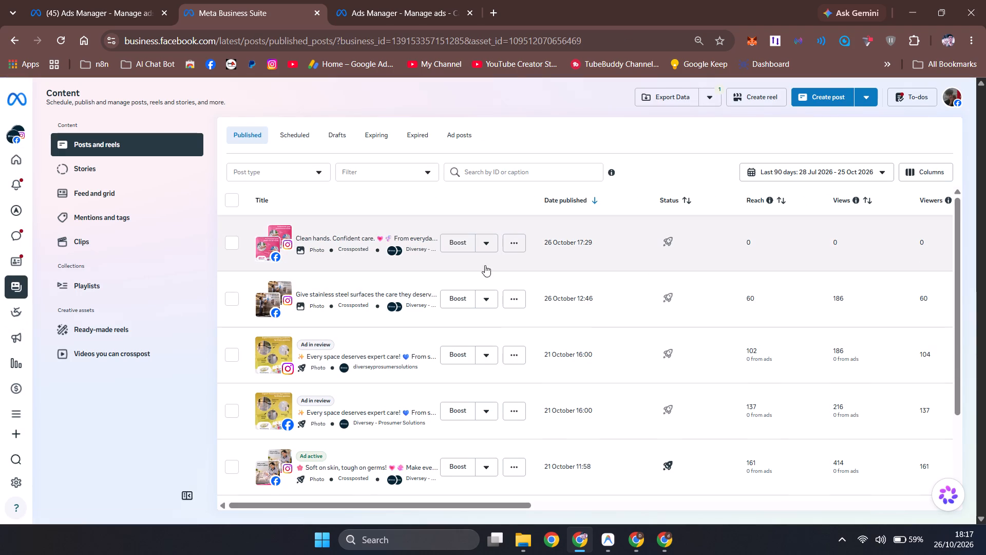
# Start boosting the "Clean hands. Confident care." post from its insights page and open its goal for changing.
pyautogui.click(384, 242)
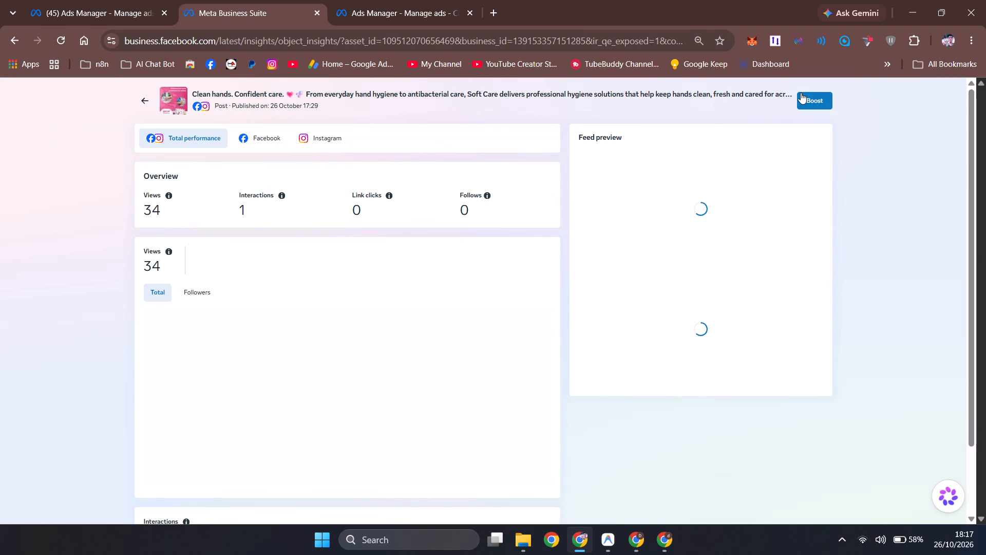
pyautogui.click(822, 104)
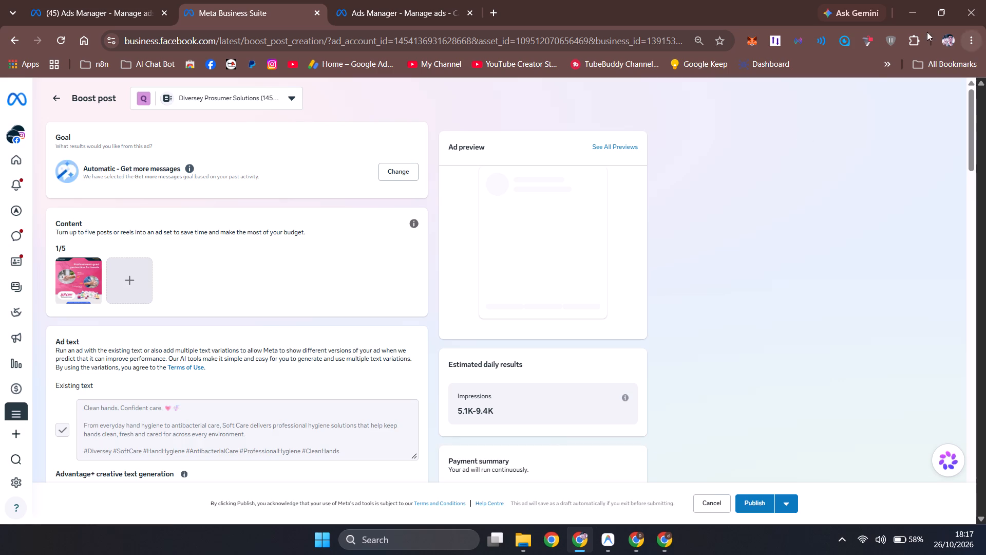
pyautogui.click(378, 170)
pyautogui.click(387, 172)
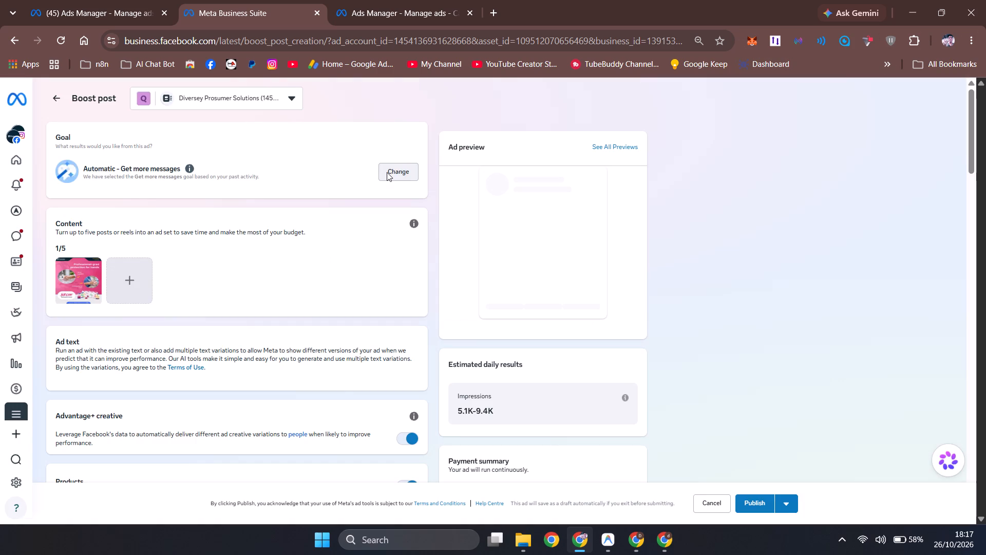
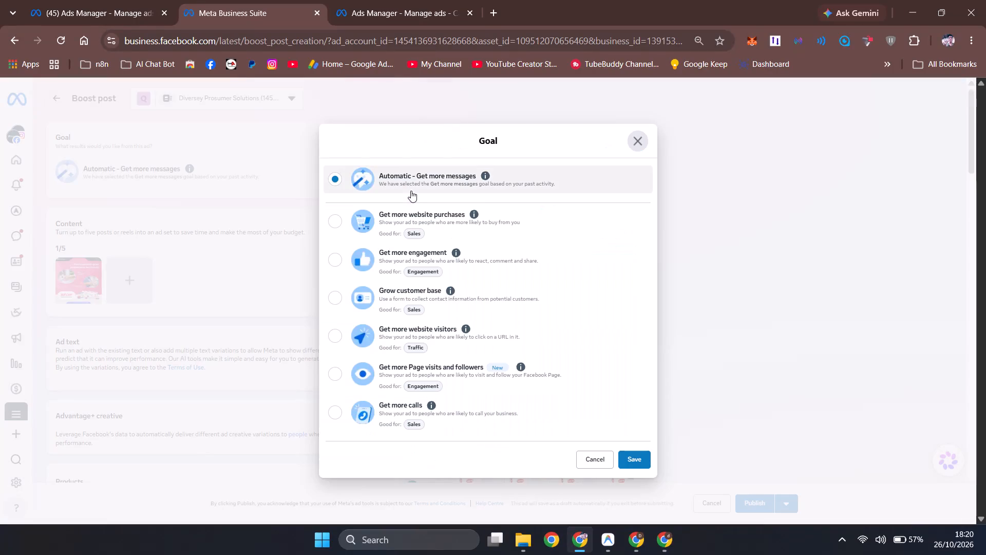
# Set the boost's goal to Get more engagement and save it.
pyautogui.click(476, 265)
pyautogui.click(353, 256)
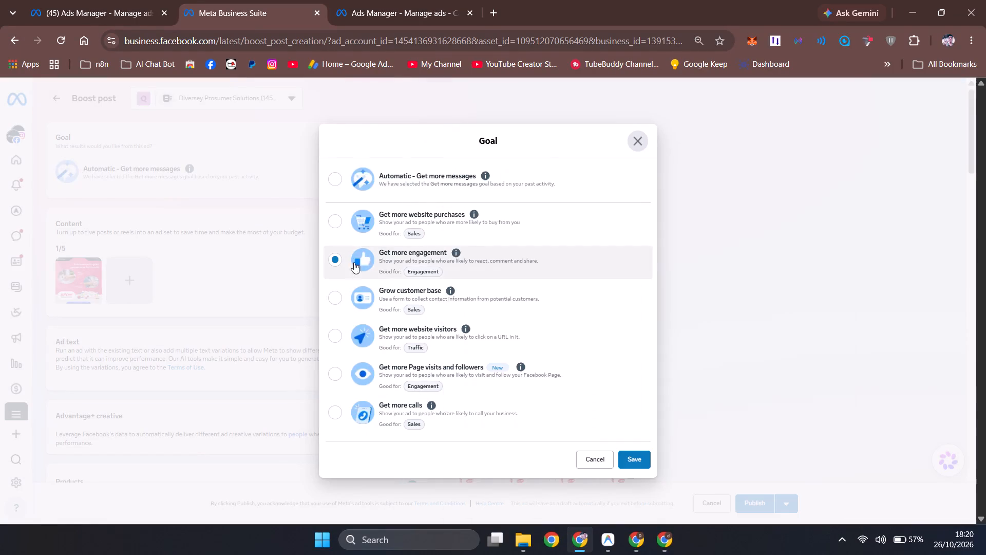
pyautogui.click(627, 461)
# Turn off Advantage+ creative and set the ad's button label to No button.
pyautogui.scroll(-2, 246, 333)
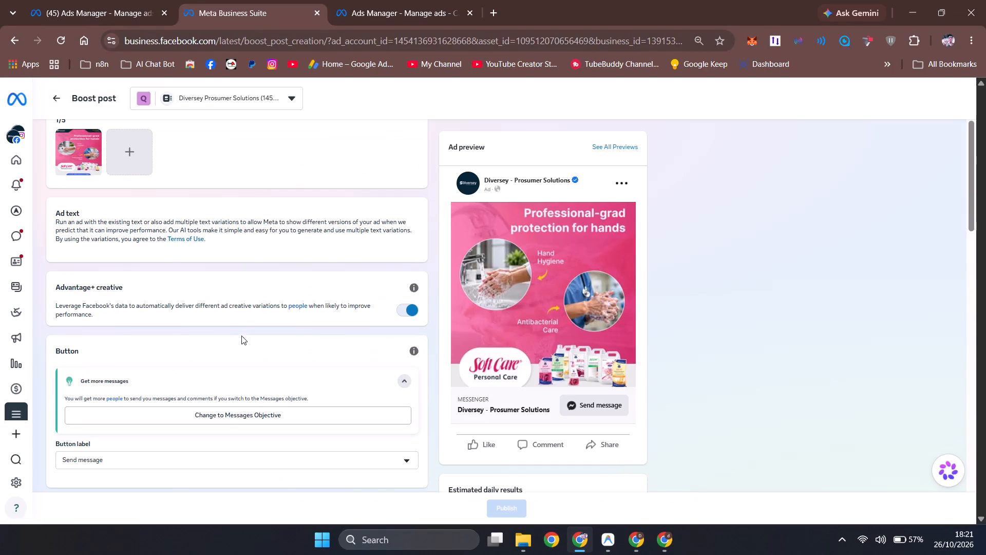
pyautogui.scroll(-2, 225, 379)
pyautogui.click(408, 183)
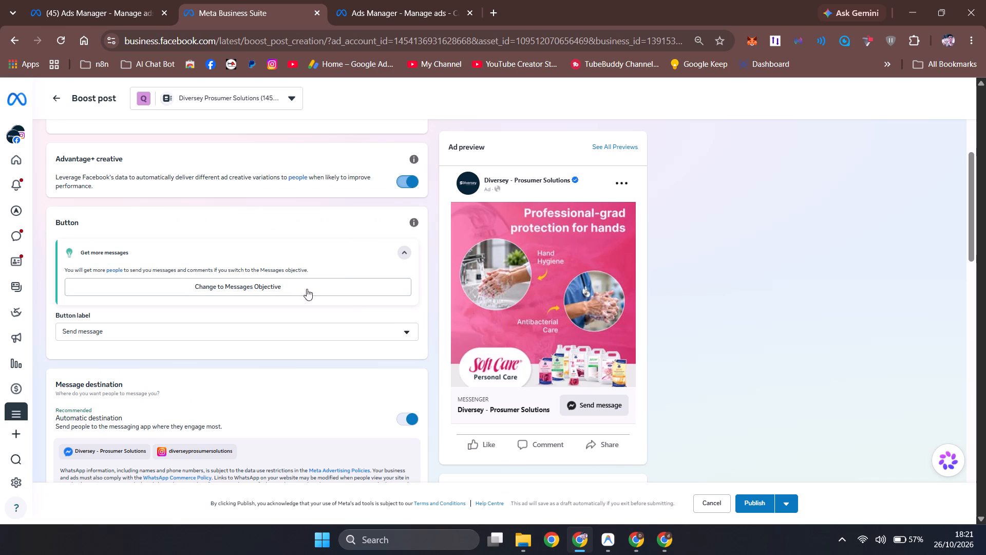
pyautogui.click(225, 337)
pyautogui.click(89, 354)
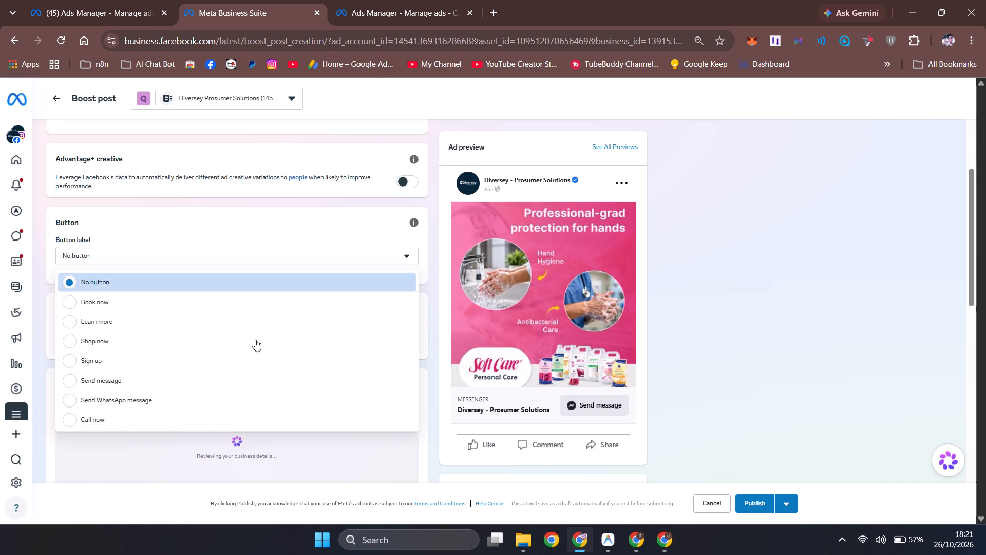
pyautogui.click(182, 318)
# Give the "Clean hands. Confident care." boost an end date with a duration of 2 days.
pyautogui.scroll(-7, 274, 335)
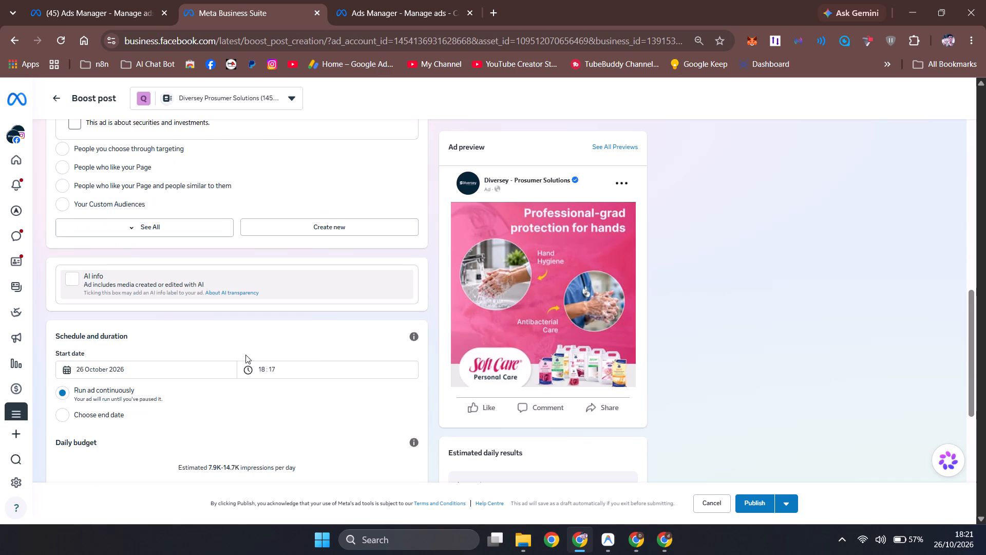
pyautogui.scroll(2, 126, 257)
pyautogui.scroll(2, 226, 334)
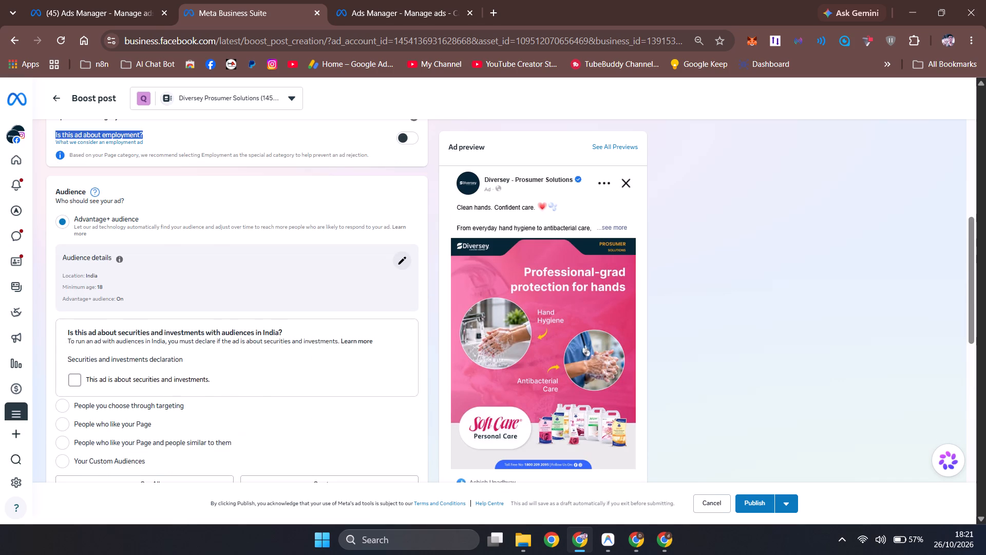
pyautogui.scroll(-4, 226, 402)
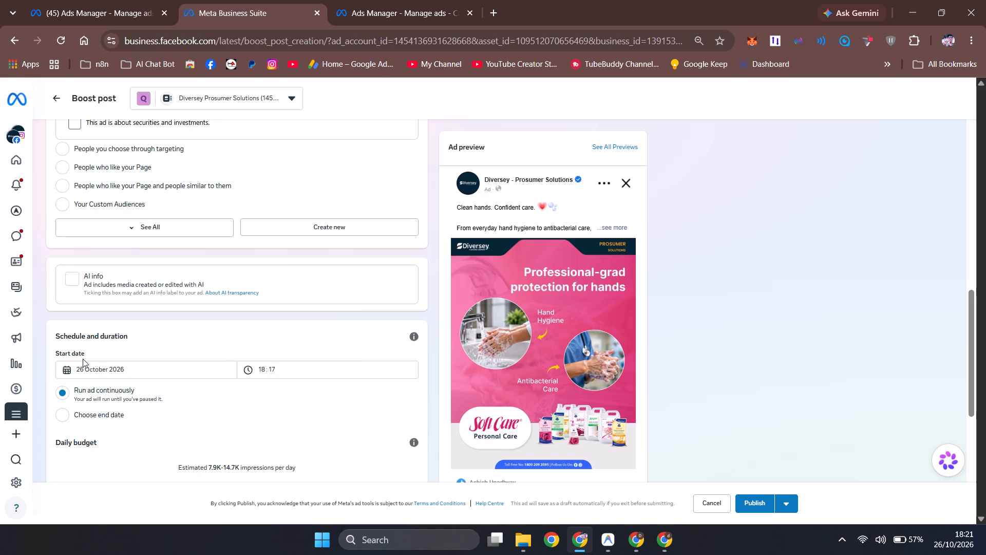
pyautogui.scroll(-1, 87, 341)
pyautogui.click(104, 347)
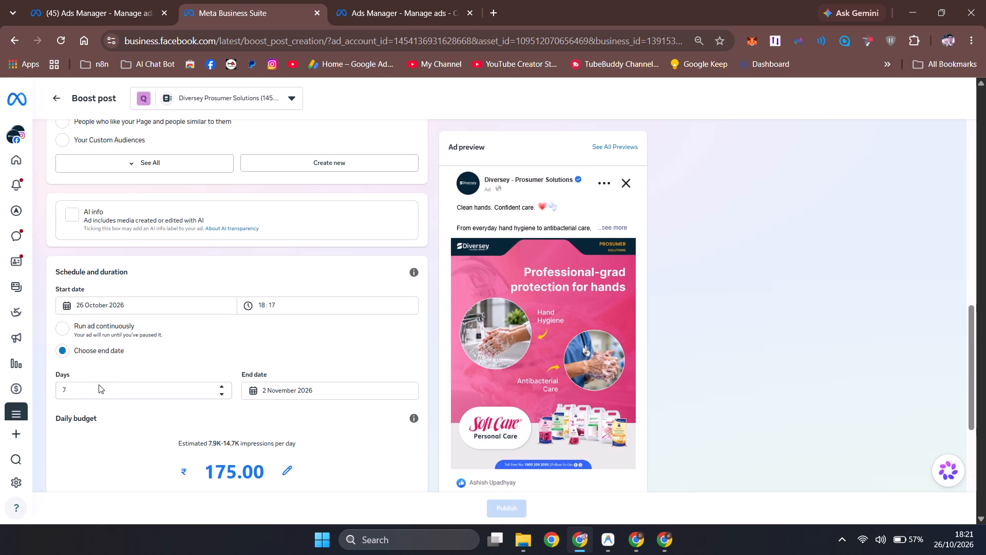
pyautogui.moveTo(91, 386); pyautogui.dragTo(57, 388)
pyautogui.press('0')
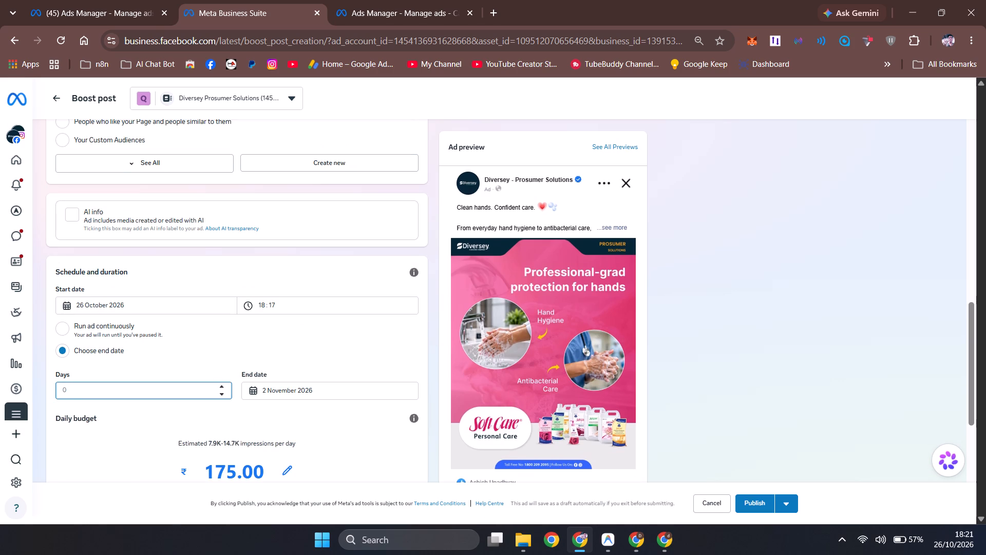
pyautogui.press('BackSpace')
pyautogui.press('BackSpace')
pyautogui.press('BackSpace')
pyautogui.press('BackSpace')
pyautogui.press('2')
# Set the boost's daily budget to ₹100.
pyautogui.scroll(-2, 265, 405)
pyautogui.scroll(3, 581, 324)
pyautogui.scroll(-4, 310, 378)
pyautogui.moveTo(232, 304); pyautogui.dragTo(218, 299)
pyautogui.press('Delete')
pyautogui.press('Delete')
pyautogui.press('0')
pyautogui.press('0')
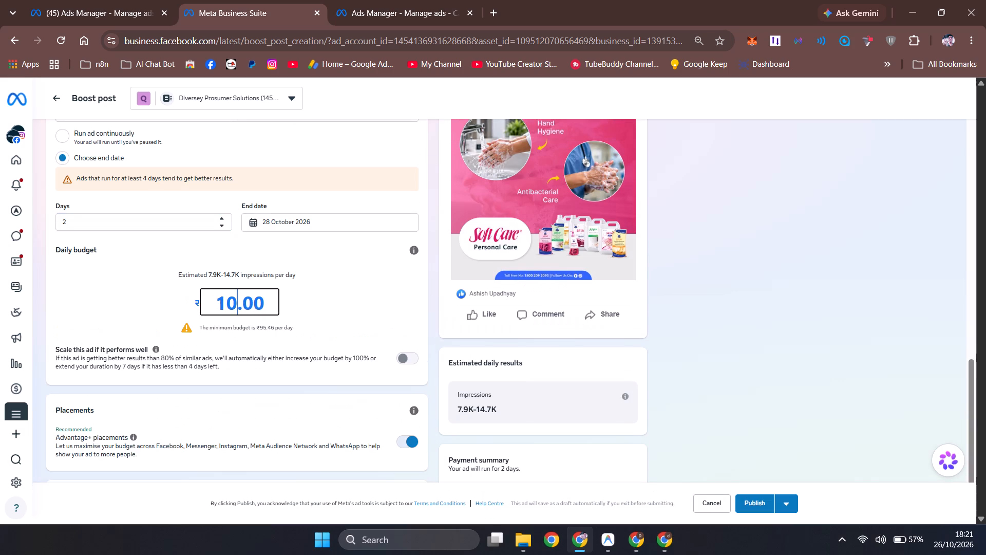
pyautogui.click(142, 304)
# Publish the "Clean hands. Confident care." boost and return to an earlier Meta Business Suite page.
pyautogui.scroll(-3, 318, 377)
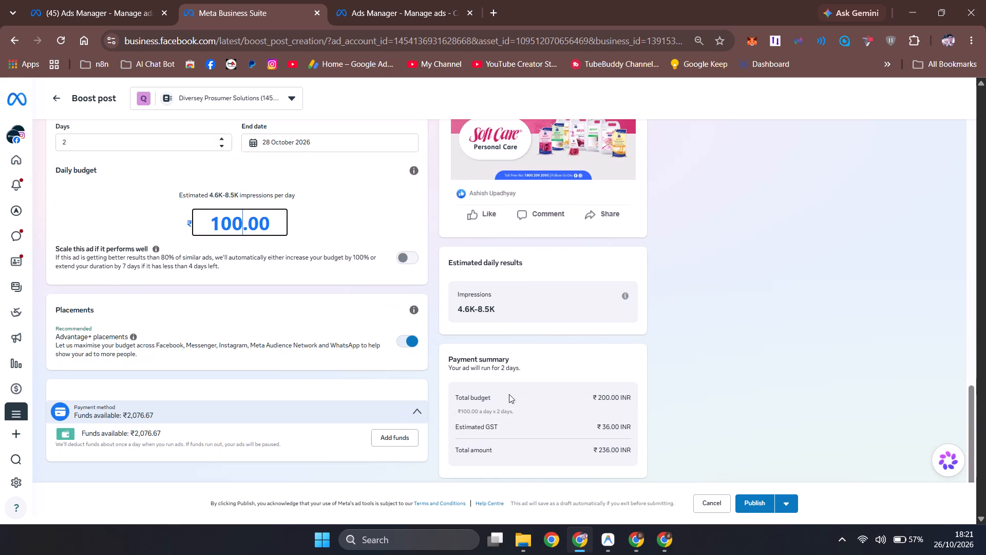
pyautogui.scroll(-4, 516, 408)
pyautogui.click(752, 505)
pyautogui.scroll(4, 433, 292)
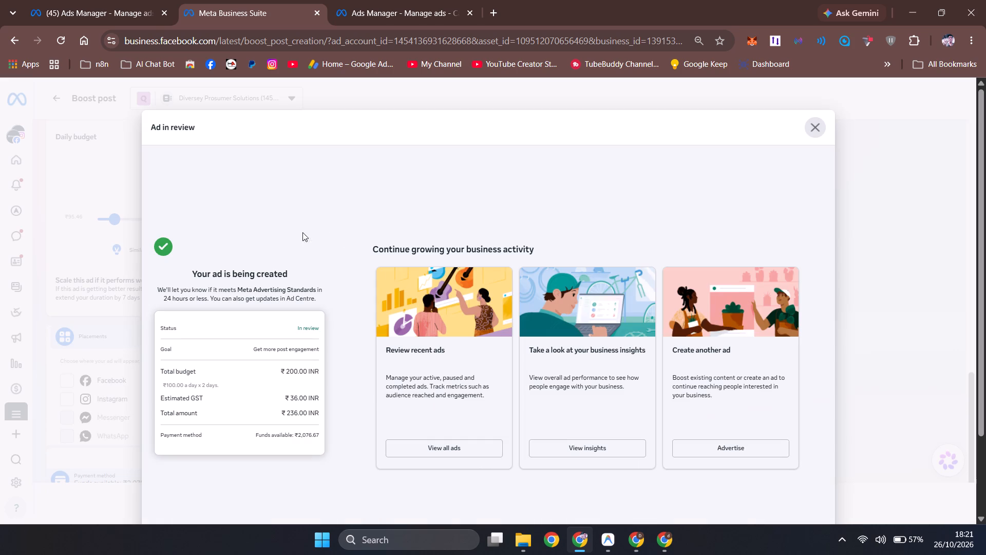
pyautogui.moveTo(15, 39); pyautogui.dragTo(26, 86)
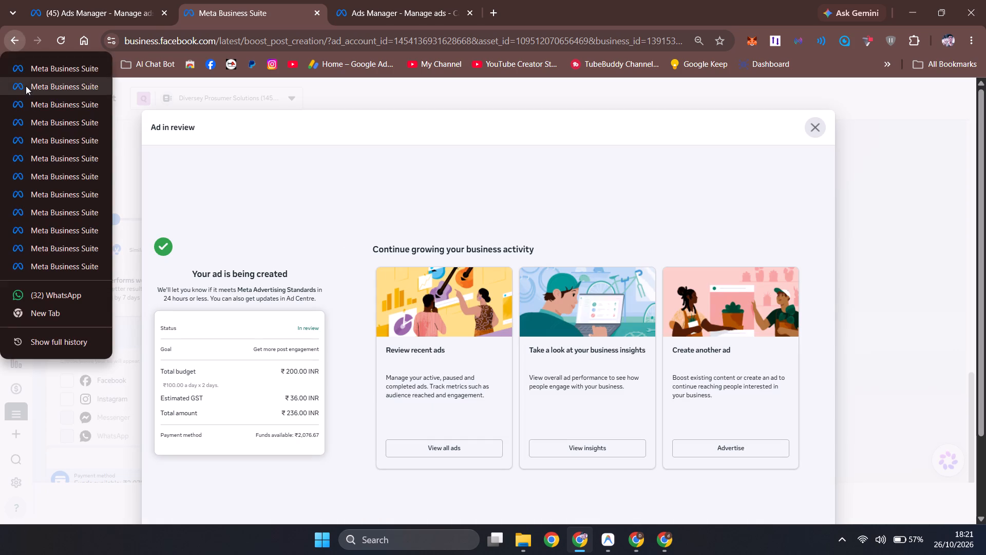
# From the published content list, open the "Clean hands. Confident care." post's Instagram insights and start boosting the Instagram version.
pyautogui.moveTo(26, 86); pyautogui.dragTo(26, 86)
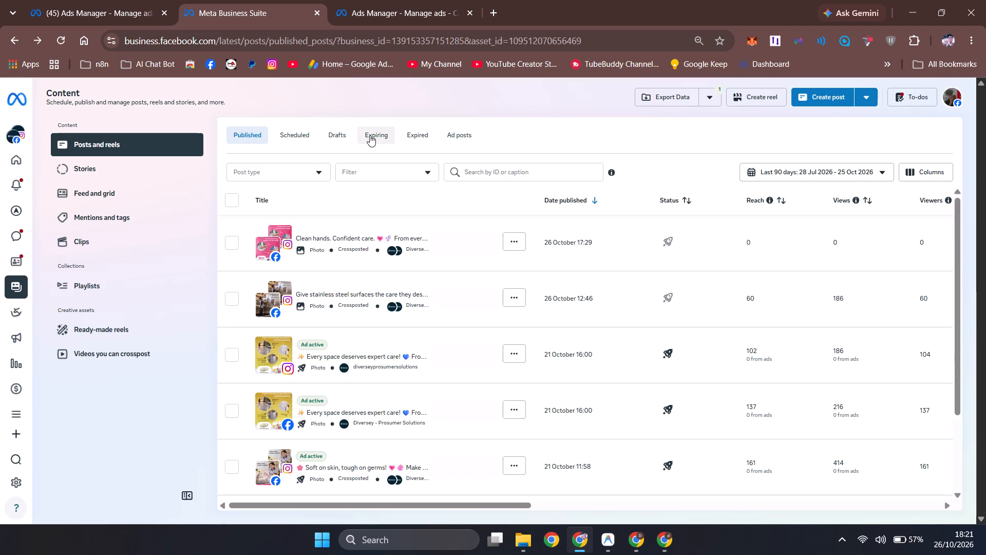
pyautogui.click(348, 299)
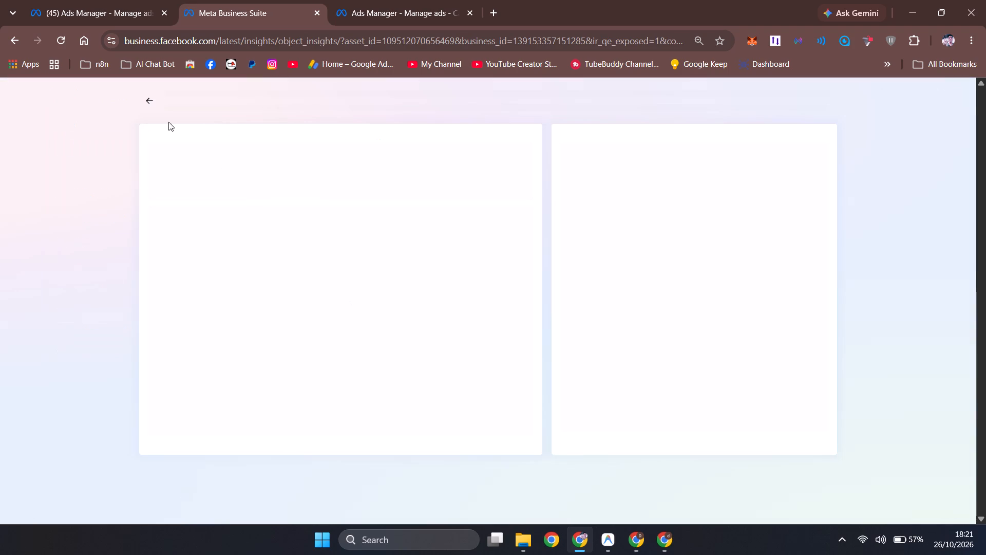
pyautogui.click(149, 101)
pyautogui.click(346, 250)
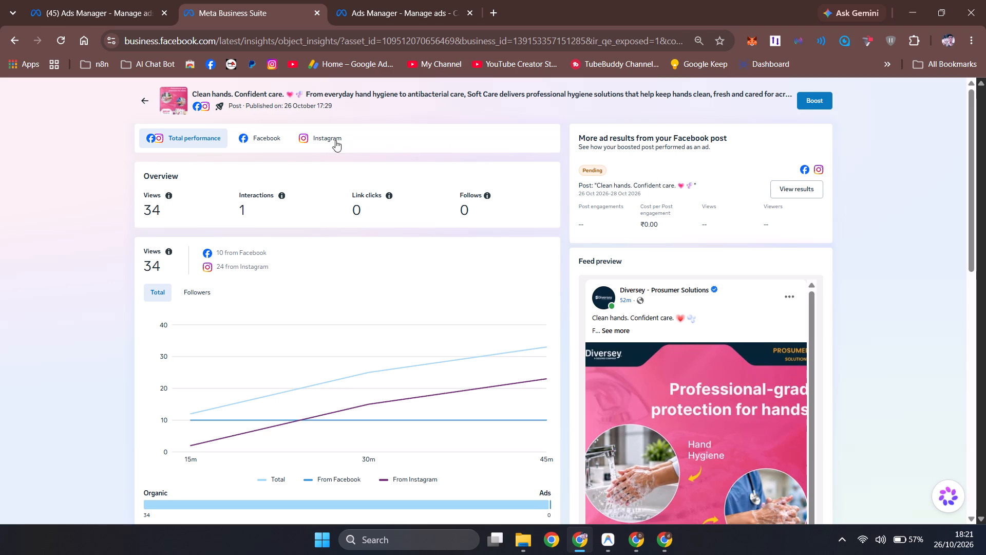
pyautogui.click(317, 140)
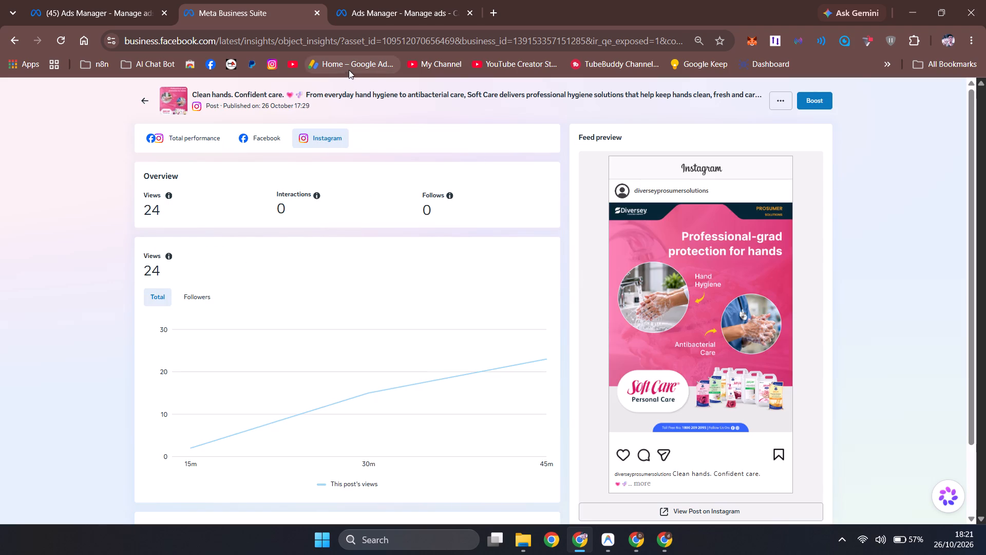
pyautogui.click(826, 99)
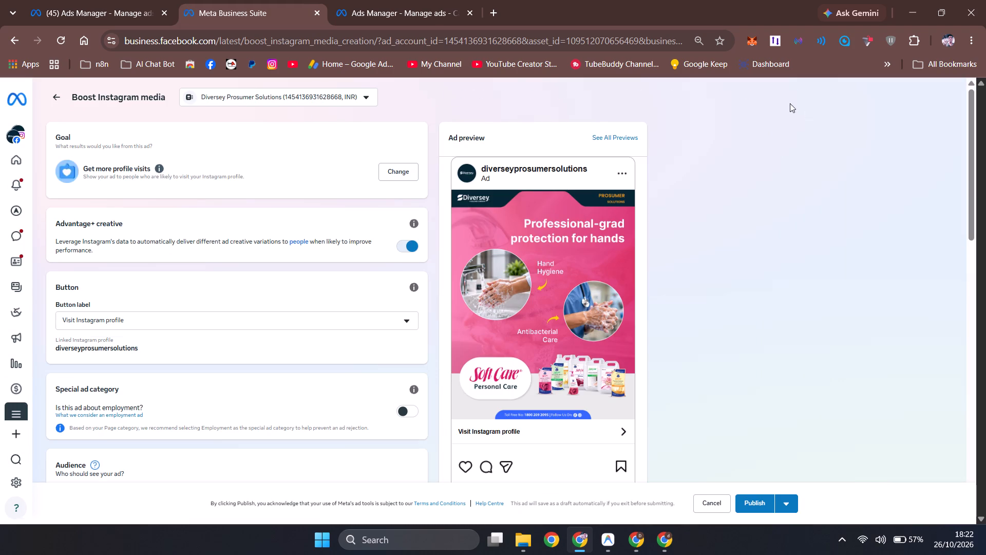
# Set the Instagram boost's goal to Get more post engagement and turn off Advantage+ creative.
pyautogui.click(392, 160)
pyautogui.click(400, 170)
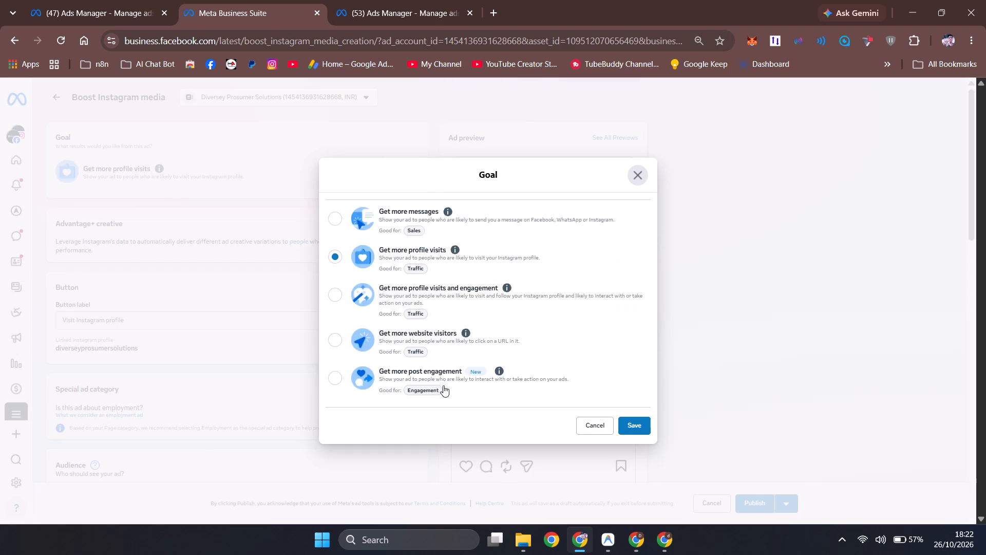
pyautogui.click(443, 385)
pyautogui.click(639, 429)
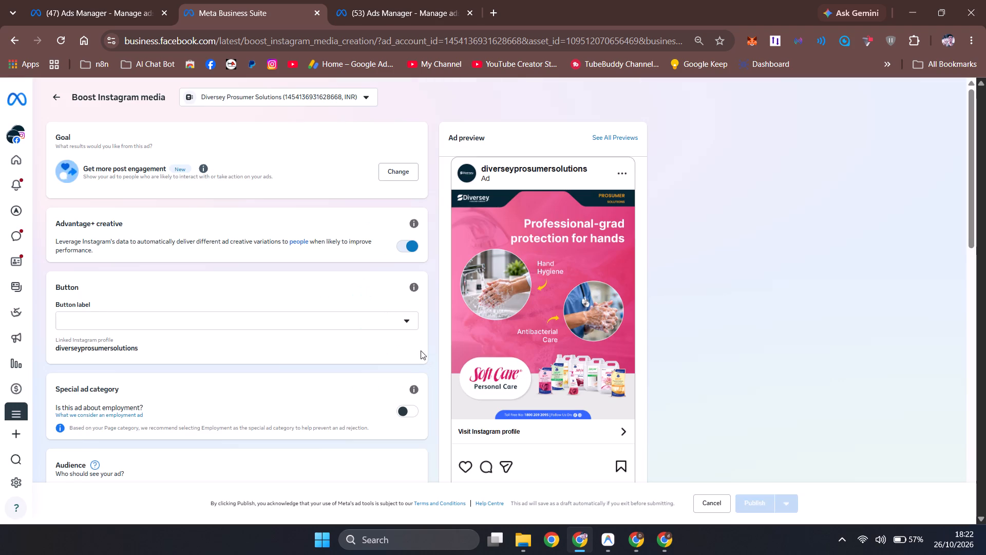
pyautogui.click(408, 245)
# Choose the Adv + Aud audience for the Instagram boost.
pyautogui.scroll(-2, 323, 295)
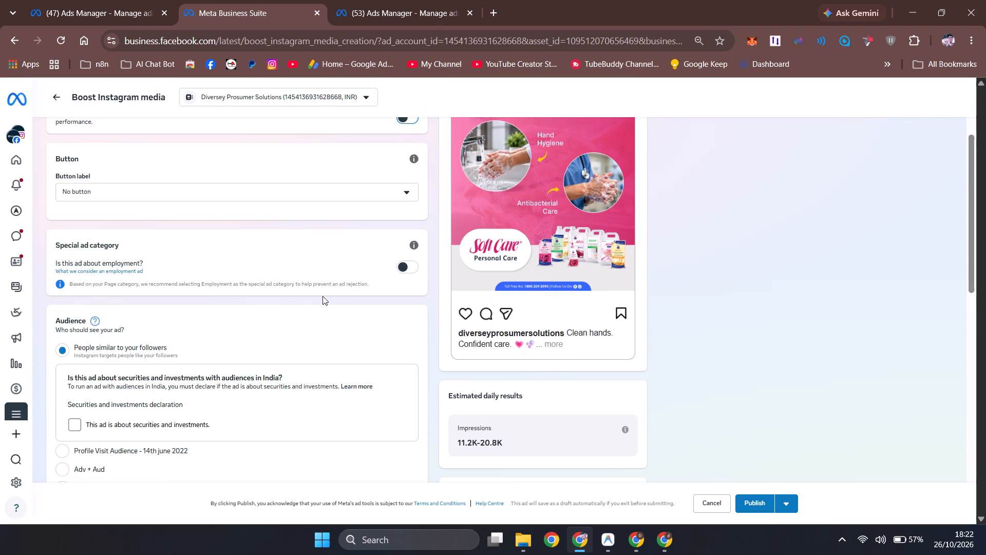
pyautogui.scroll(-2, 277, 321)
pyautogui.click(121, 340)
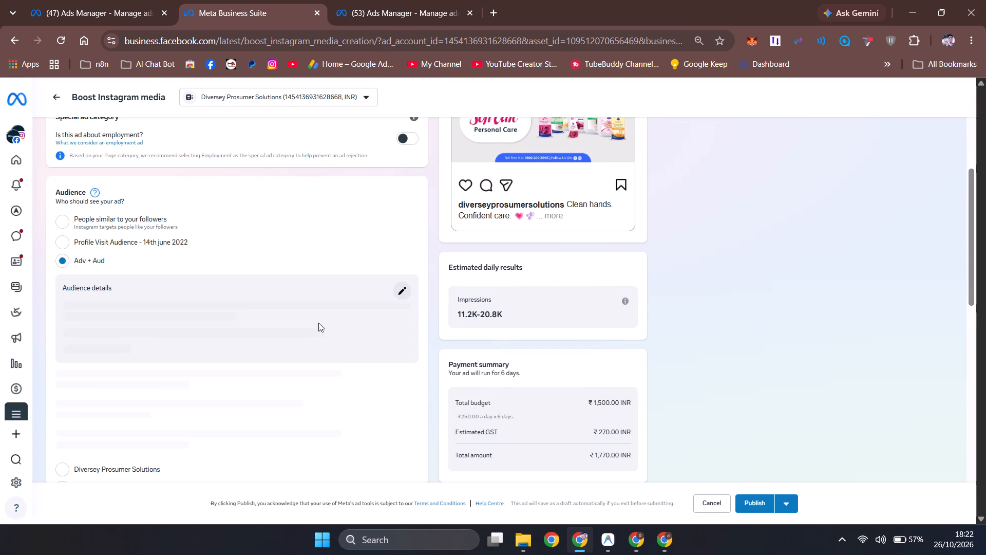
# Give the Instagram boost a duration of 2 days and a daily budget of ₹150.
pyautogui.scroll(-3, 324, 327)
pyautogui.scroll(-3, 222, 301)
pyautogui.moveTo(80, 314); pyautogui.dragTo(74, 313)
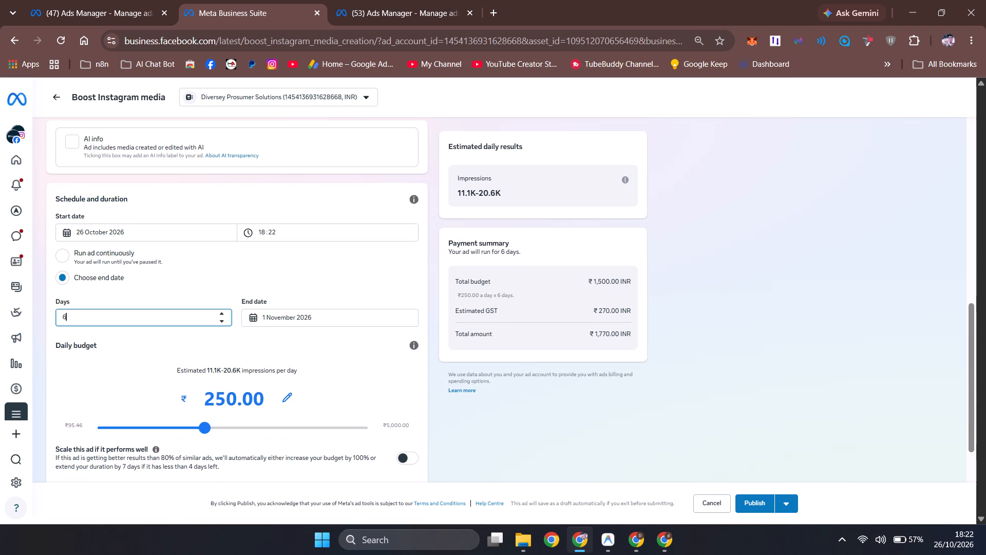
pyautogui.moveTo(74, 313); pyautogui.dragTo(51, 309)
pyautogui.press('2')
pyautogui.moveTo(221, 423); pyautogui.dragTo(215, 420)
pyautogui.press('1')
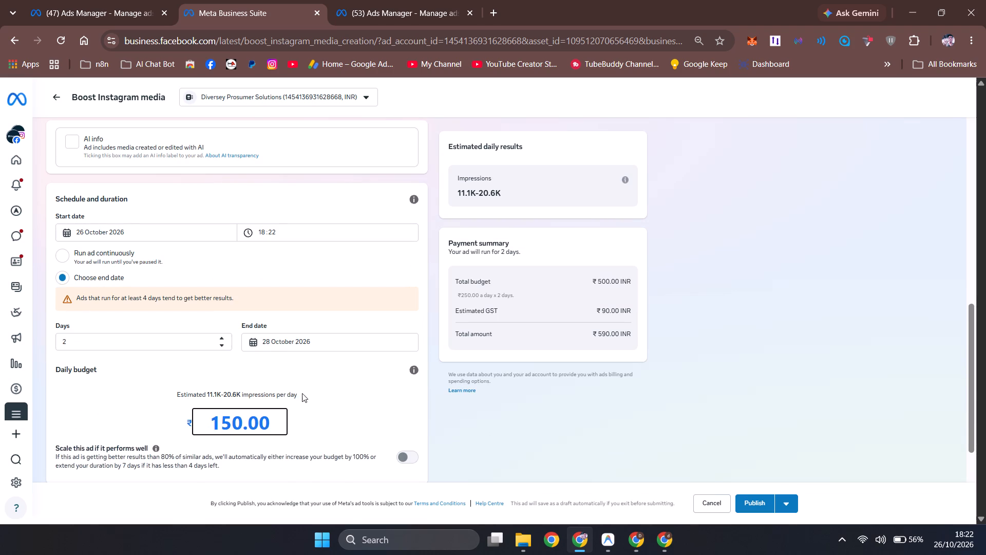
pyautogui.click(302, 393)
# Publish the "Clean hands. Confident care." Instagram boost and dismiss the dialog that follows.
pyautogui.scroll(-3, 423, 402)
pyautogui.scroll(-4, 382, 402)
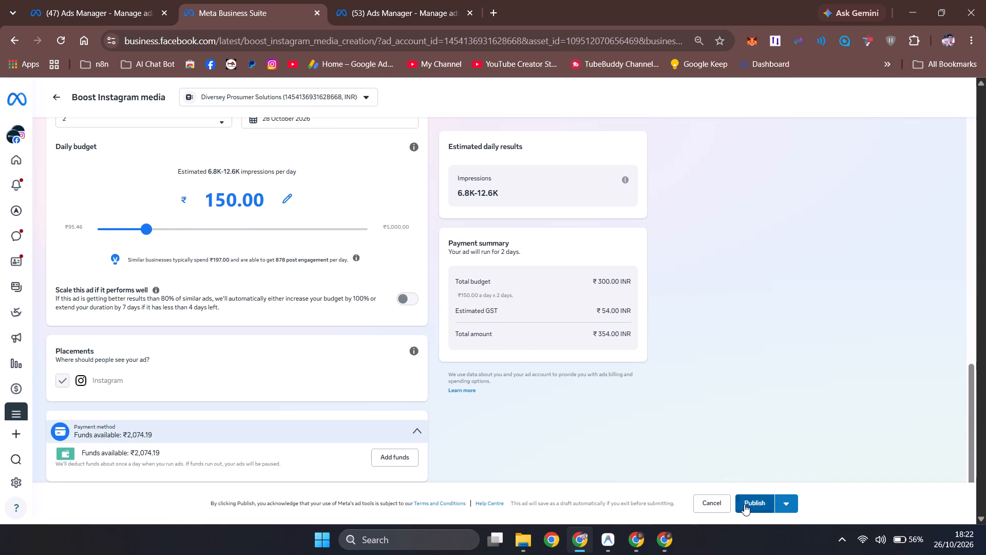
pyautogui.click(744, 504)
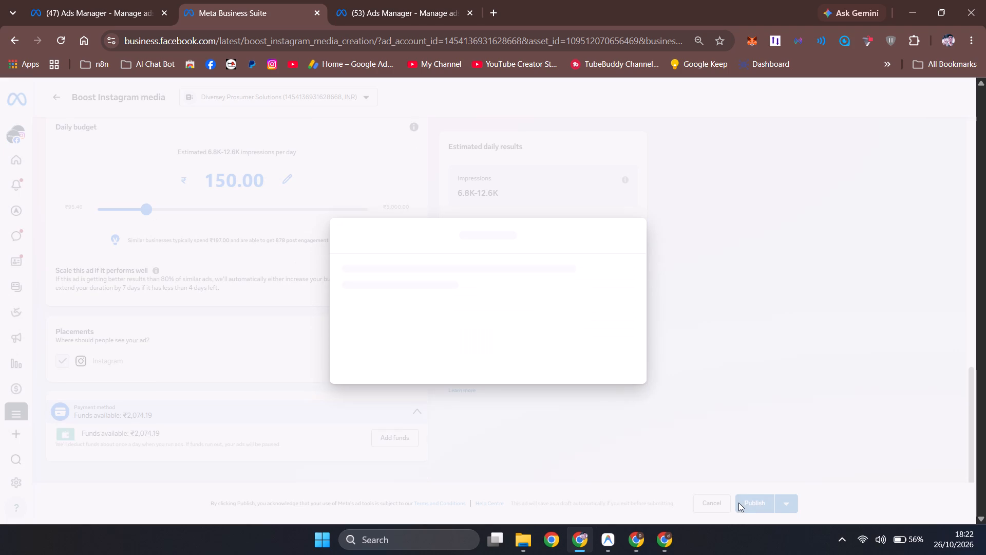
pyautogui.click(818, 128)
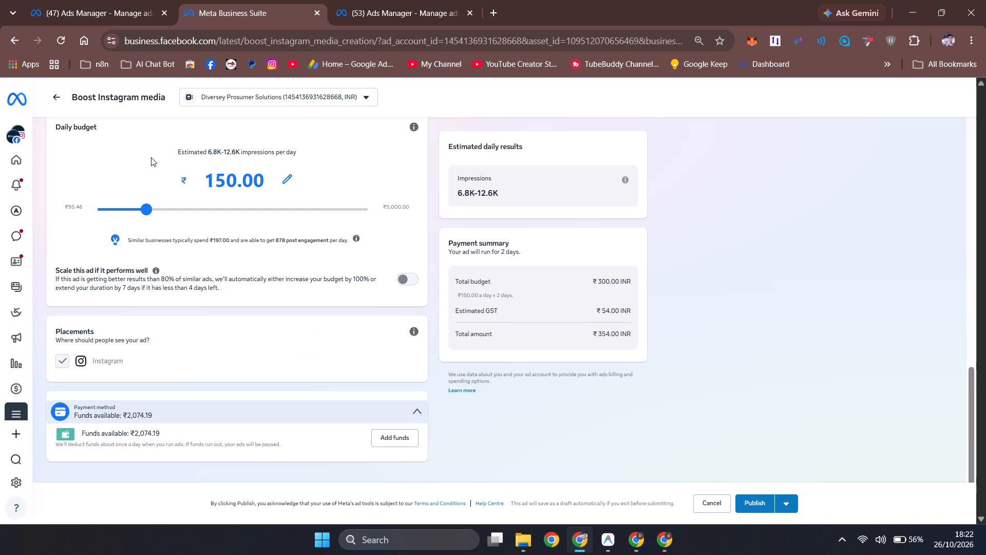
pyautogui.click(98, 0)
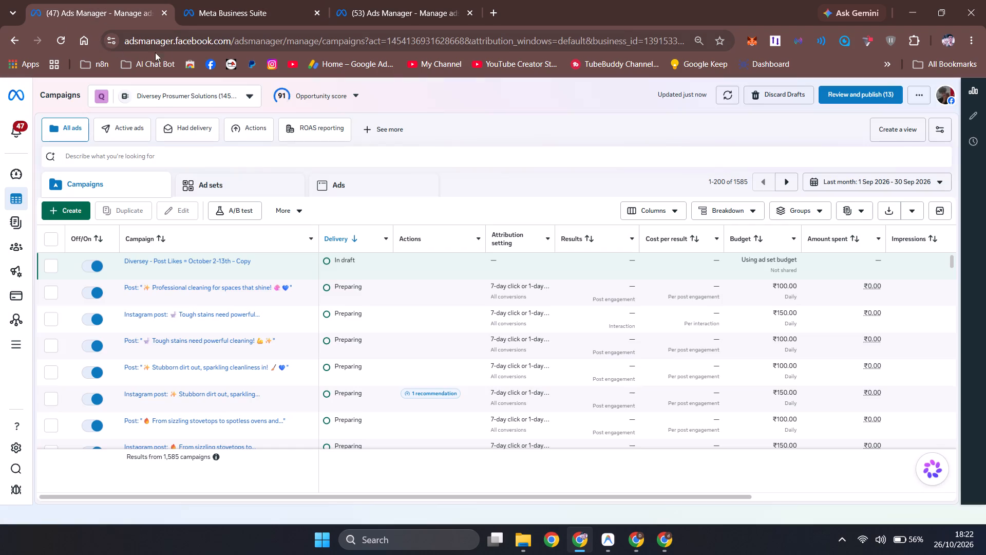
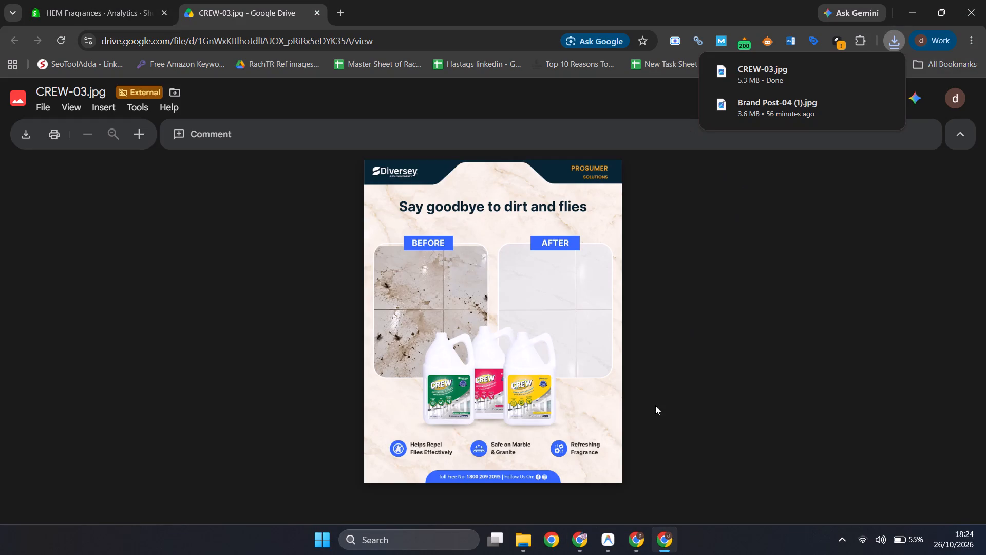
# Switch to the Meta Business Suite post composer and add the CREW-03.jpg image to the CREW floor cleaning post.
pyautogui.click(632, 541)
pyautogui.click(573, 542)
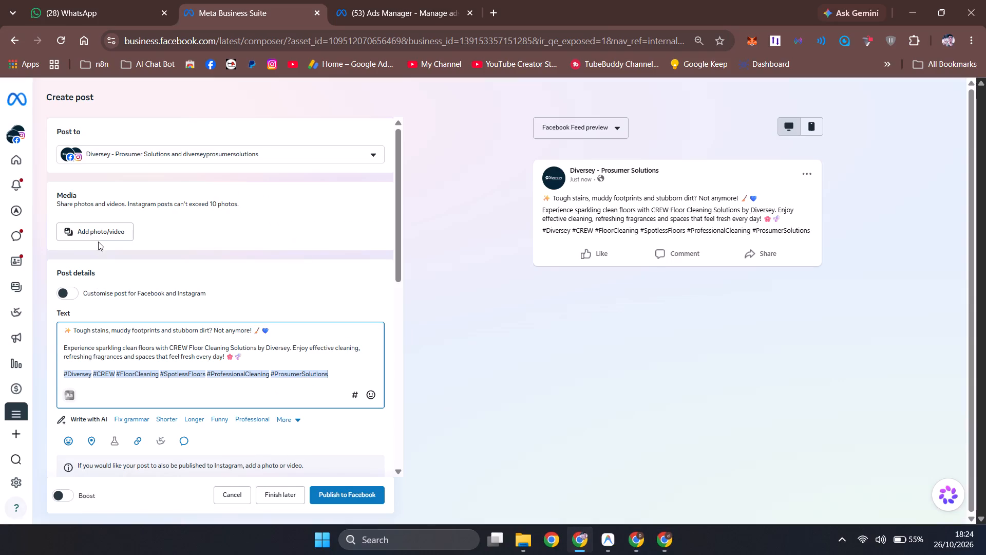
pyautogui.click(90, 240)
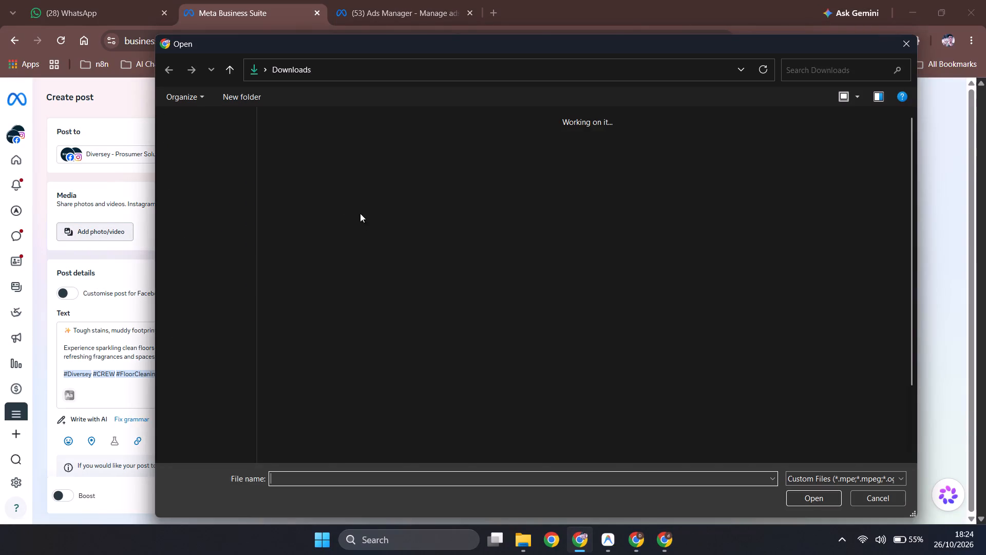
pyautogui.doubleClick(315, 172)
# Turn on scheduling for the post and set the Facebook date and time to 27 October 2026 at 11:00.
pyautogui.scroll(-3, 304, 345)
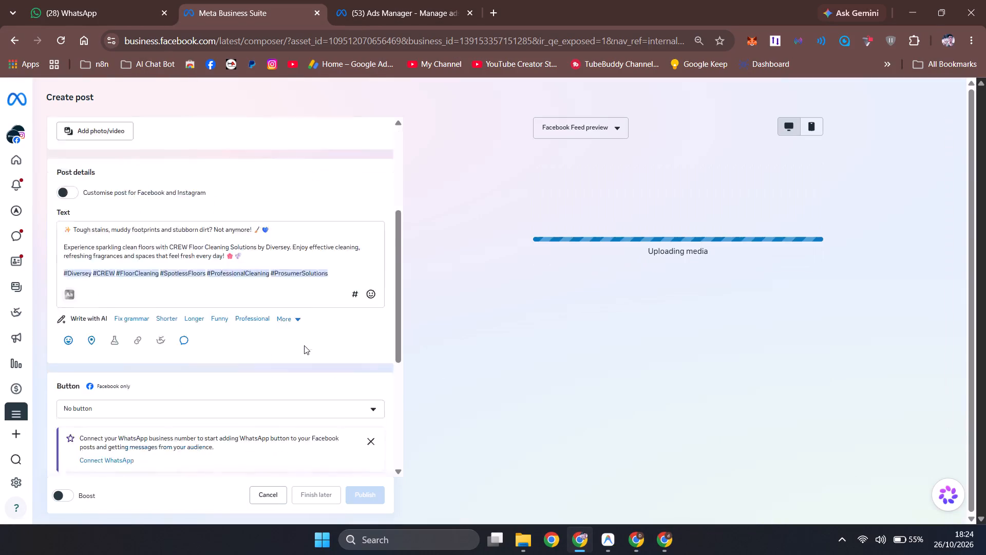
pyautogui.scroll(-4, 304, 345)
pyautogui.click(370, 206)
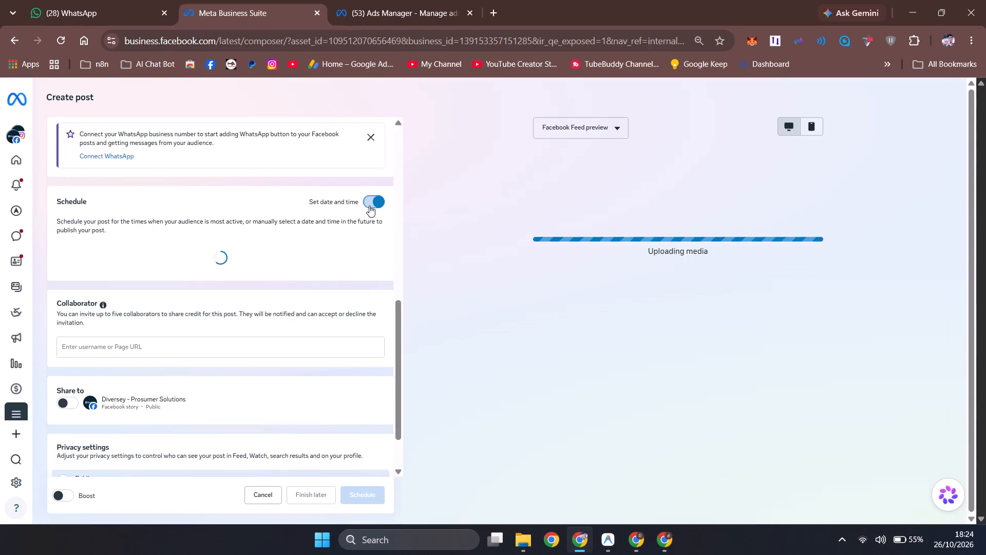
pyautogui.click(122, 273)
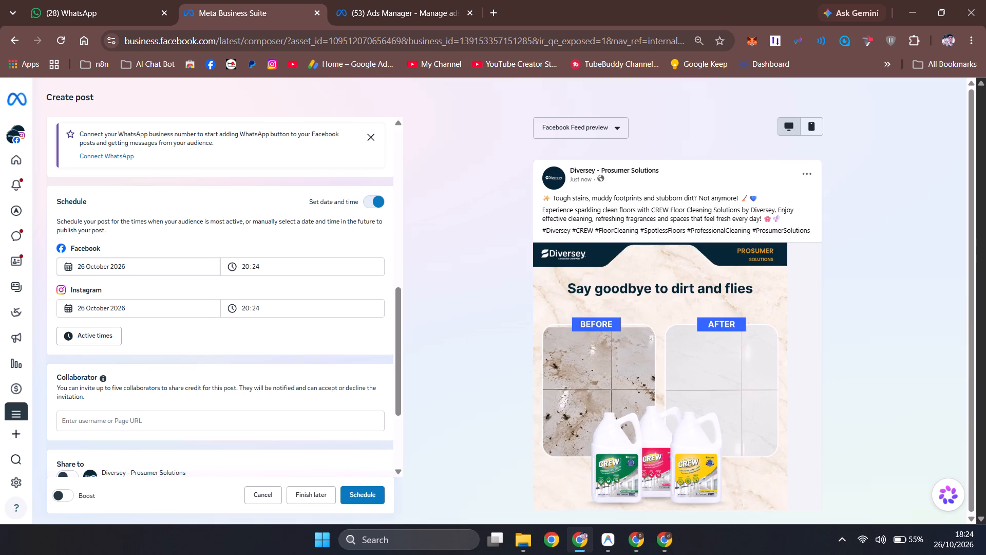
pyautogui.click(90, 266)
pyautogui.click(109, 391)
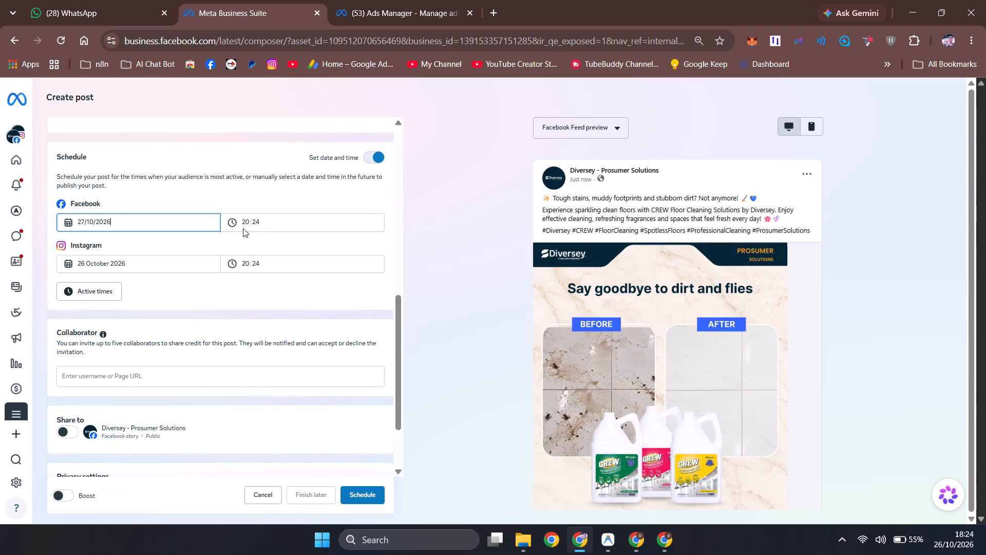
pyautogui.click(245, 221)
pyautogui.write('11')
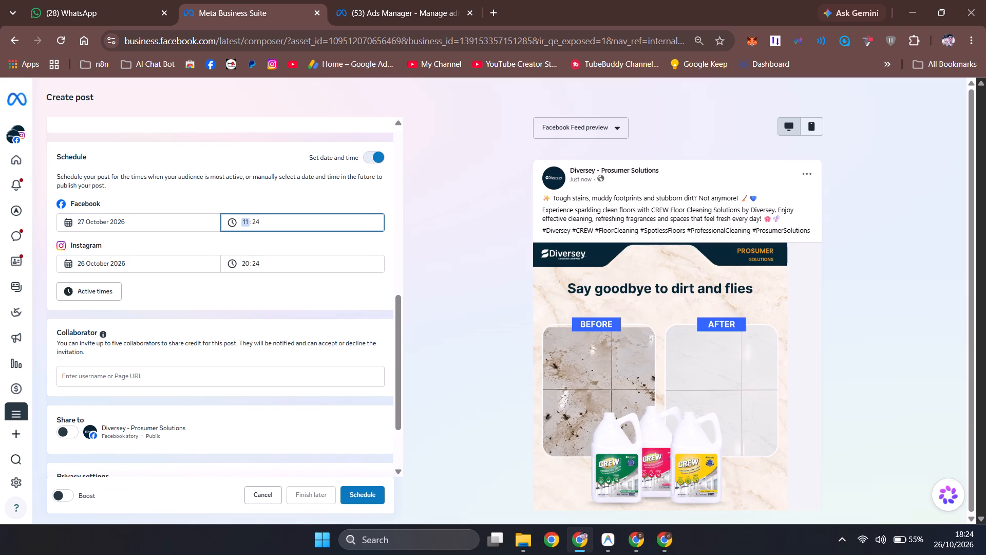
pyautogui.click(251, 222)
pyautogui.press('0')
# Set the post's Instagram schedule to 27 October 2026 at 11:00.
pyautogui.click(98, 269)
pyautogui.click(98, 265)
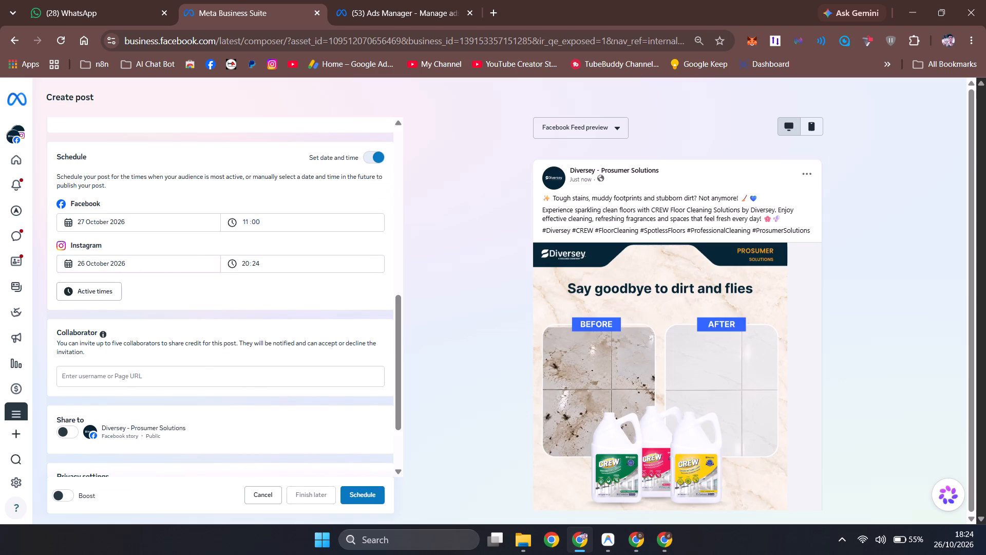
pyautogui.click(113, 386)
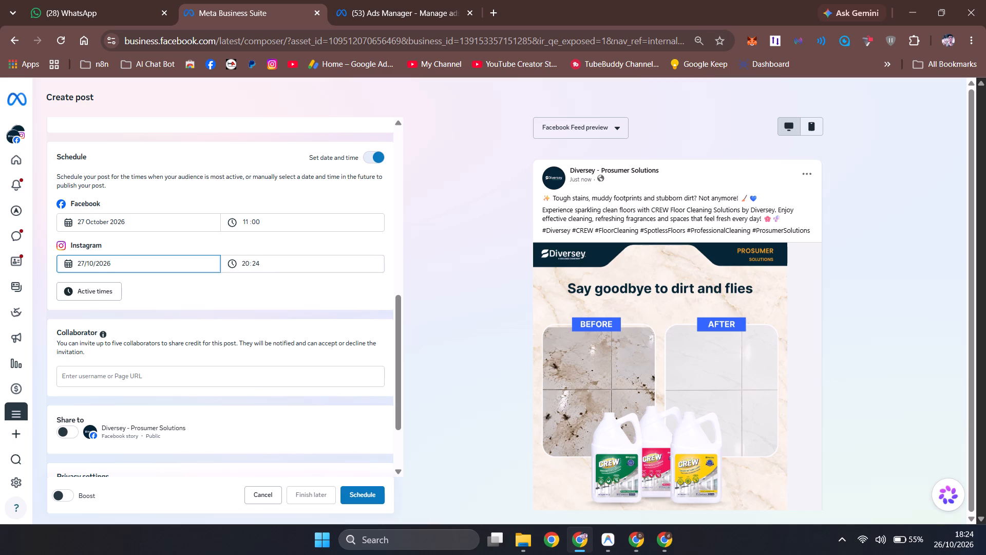
pyautogui.click(250, 264)
pyautogui.click(245, 264)
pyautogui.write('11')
pyautogui.click(257, 265)
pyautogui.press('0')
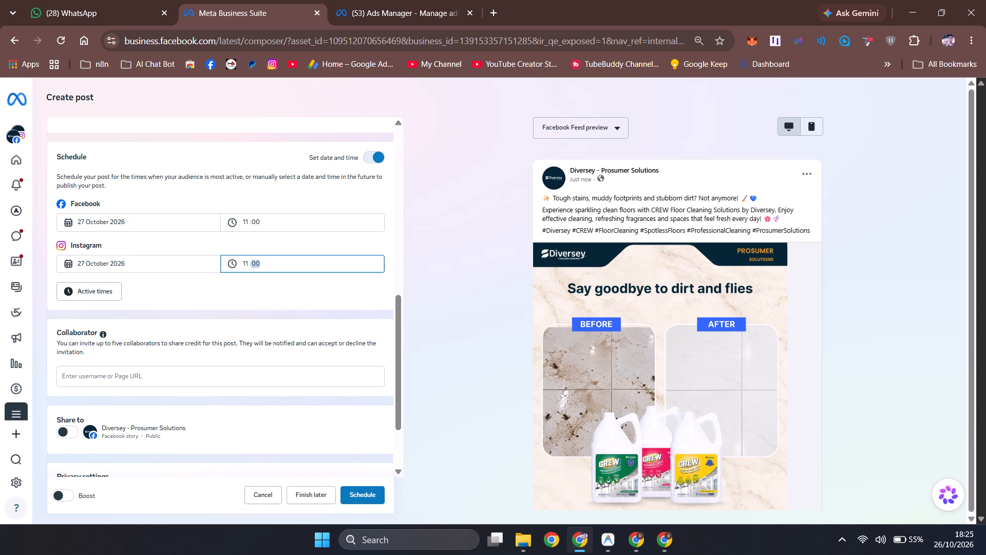
pyautogui.click(282, 308)
# Schedule the CREW post for Facebook and Instagram and close the follow-up dialog.
pyautogui.click(363, 495)
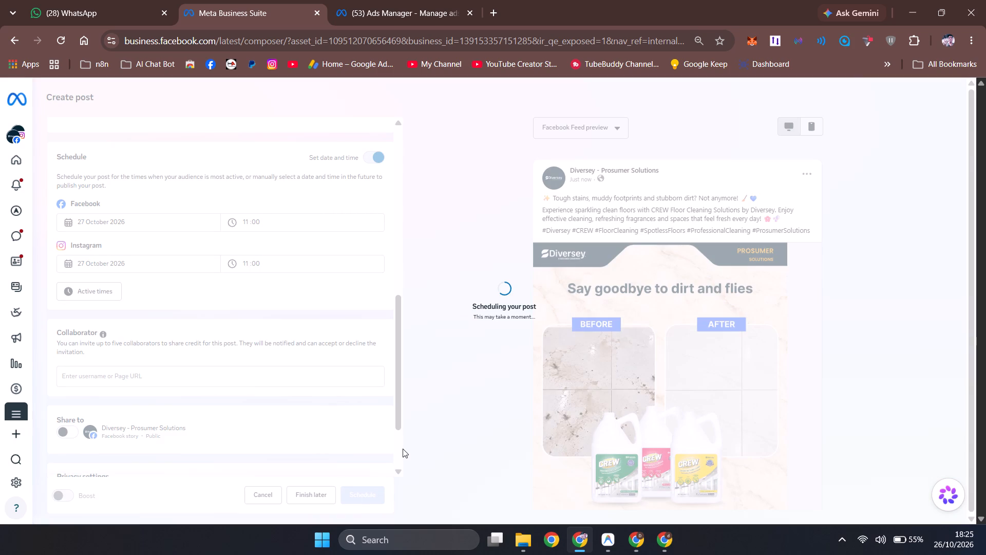
pyautogui.click(540, 346)
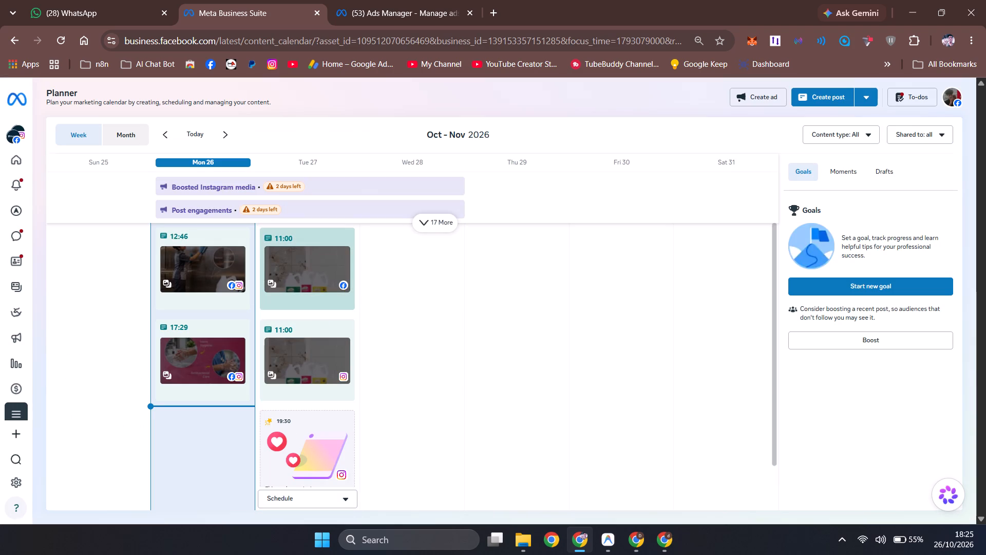
# Open the scheduled Instagram "Say goodbye to dirt and flies" post from the Planner and start a boost for it.
pyautogui.click(320, 336)
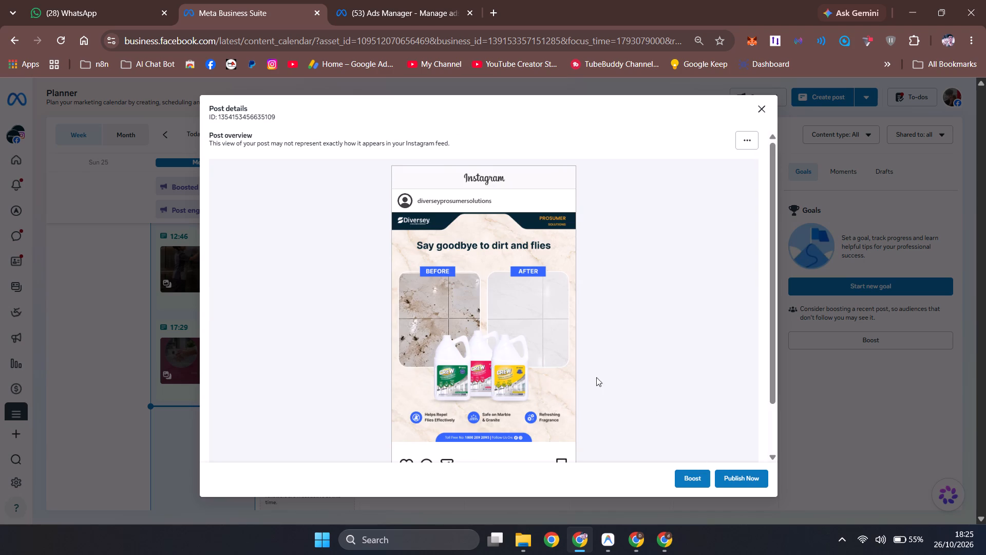
pyautogui.scroll(-5, 573, 367)
pyautogui.click(693, 477)
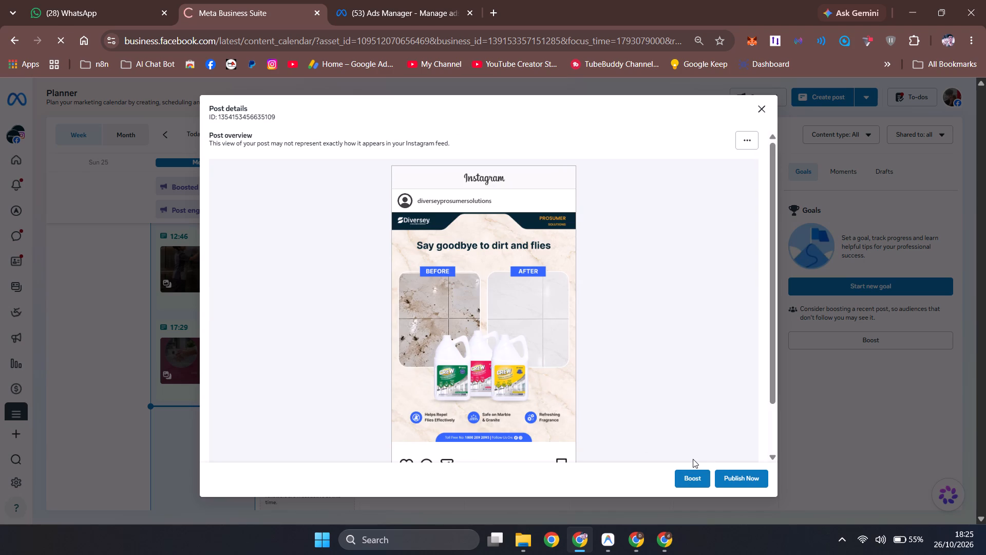
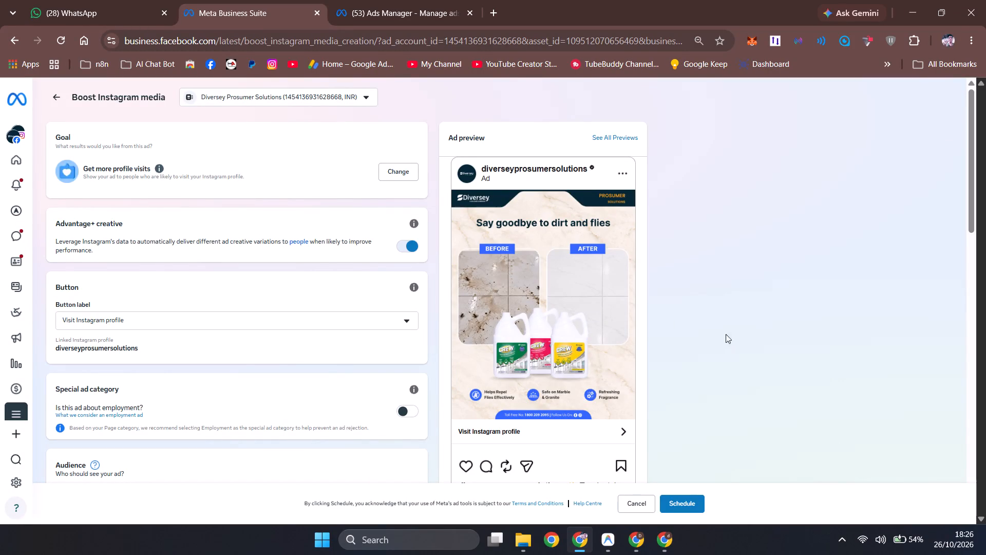
# Open the ad goal choices for the "Say goodbye to dirt and flies" Instagram boost.
pyautogui.click(395, 179)
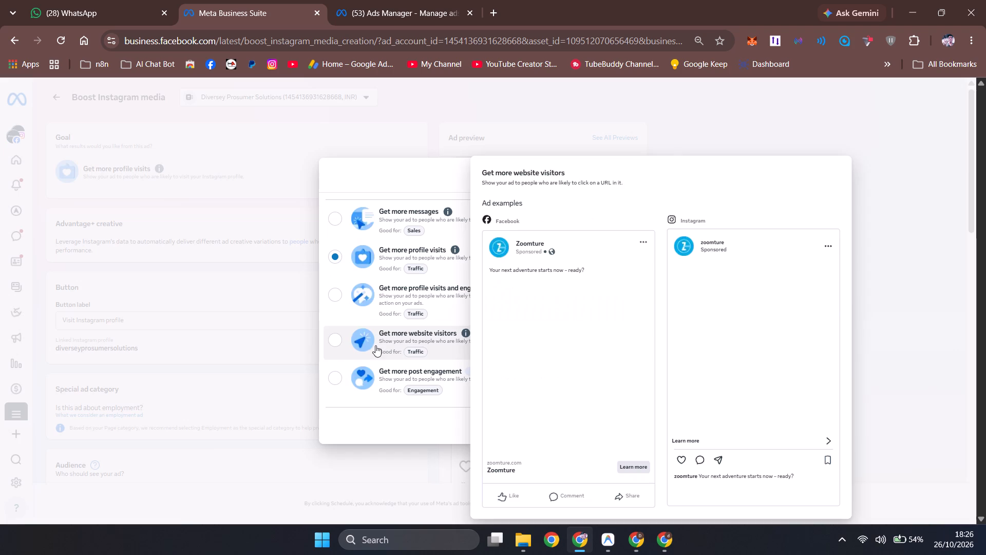
# Change the Instagram media boost's goal to Get more post engagement and save it.
pyautogui.click(457, 381)
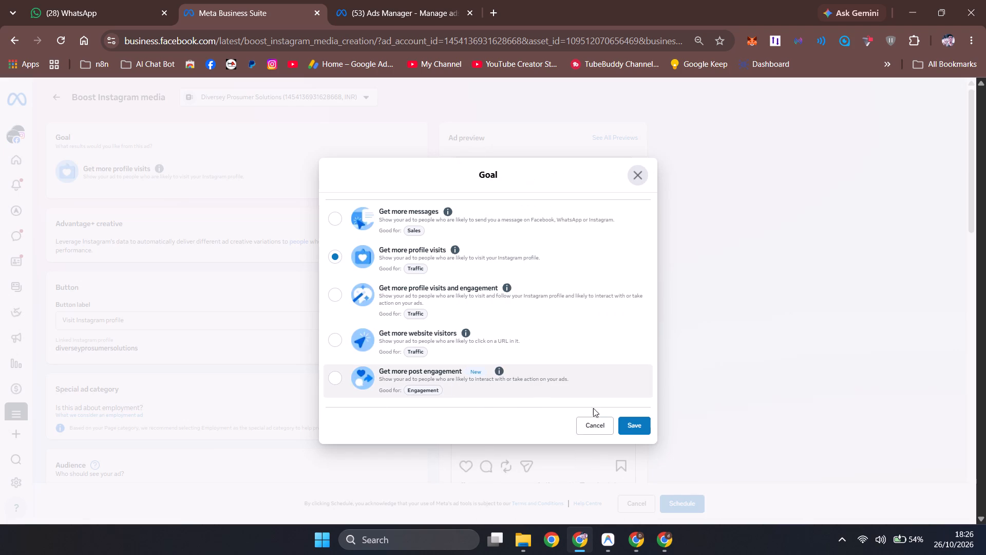
pyautogui.click(630, 427)
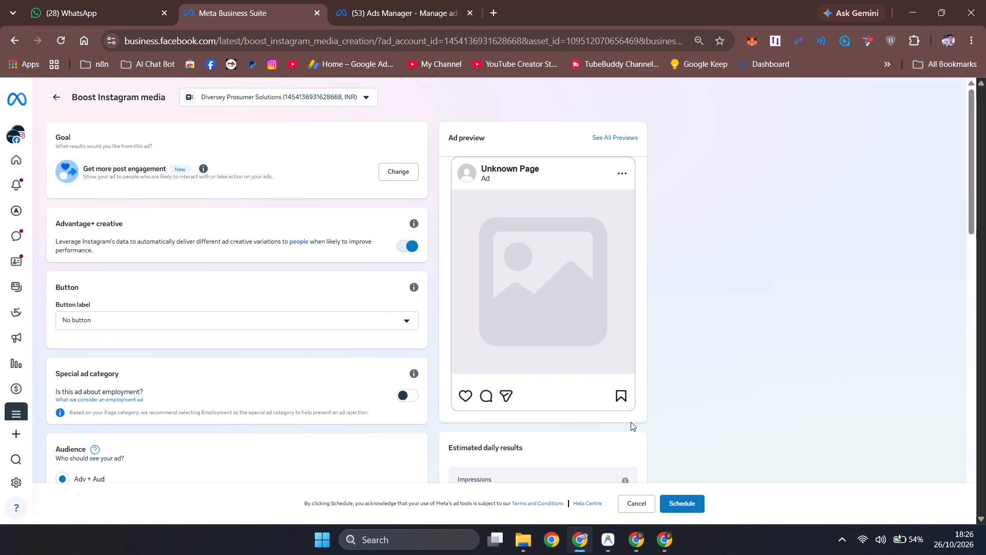